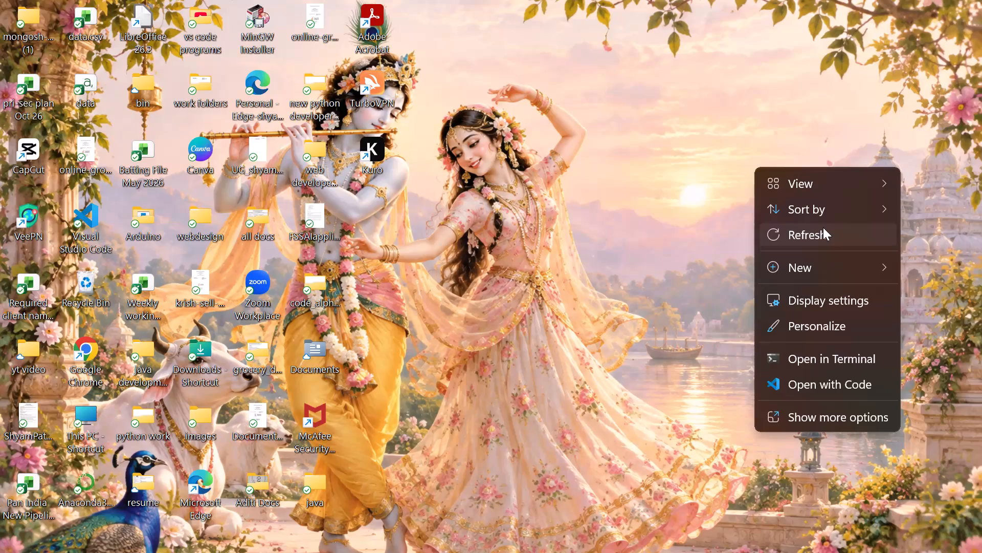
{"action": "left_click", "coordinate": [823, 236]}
Search the computer for "canva" and launch the Canva desktop app.
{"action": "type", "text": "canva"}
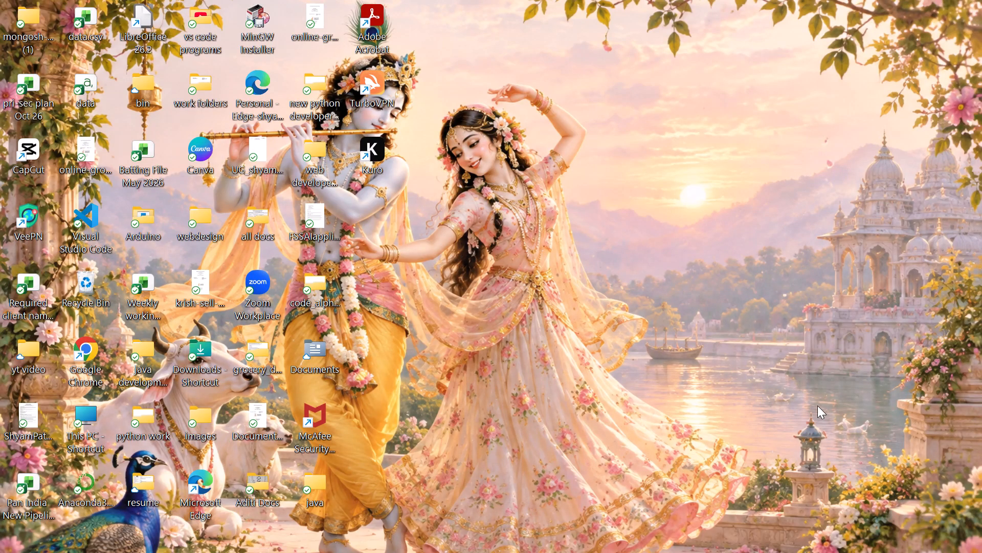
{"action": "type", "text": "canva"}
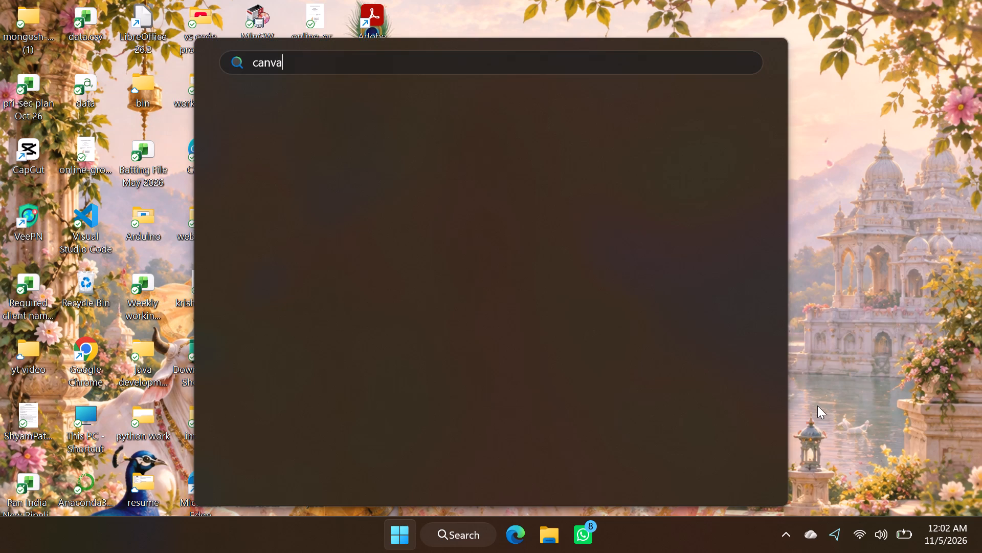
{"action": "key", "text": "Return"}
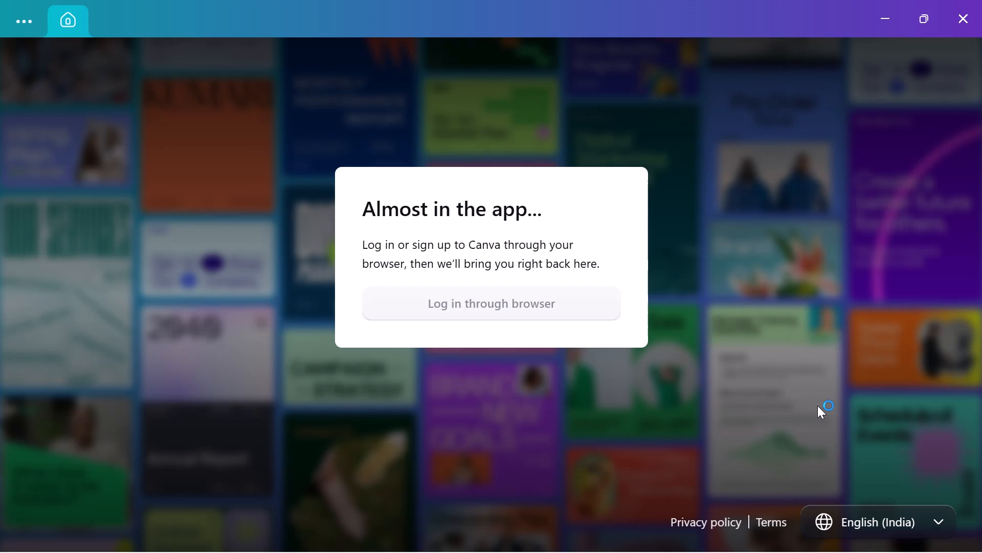
Start logging in to Canva through the browser.
{"action": "left_click", "coordinate": [510, 304]}
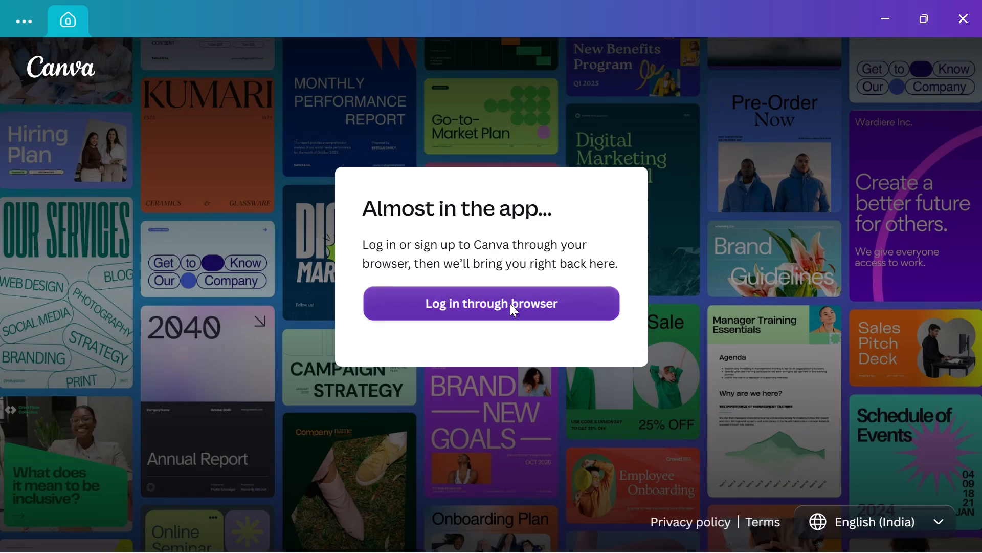
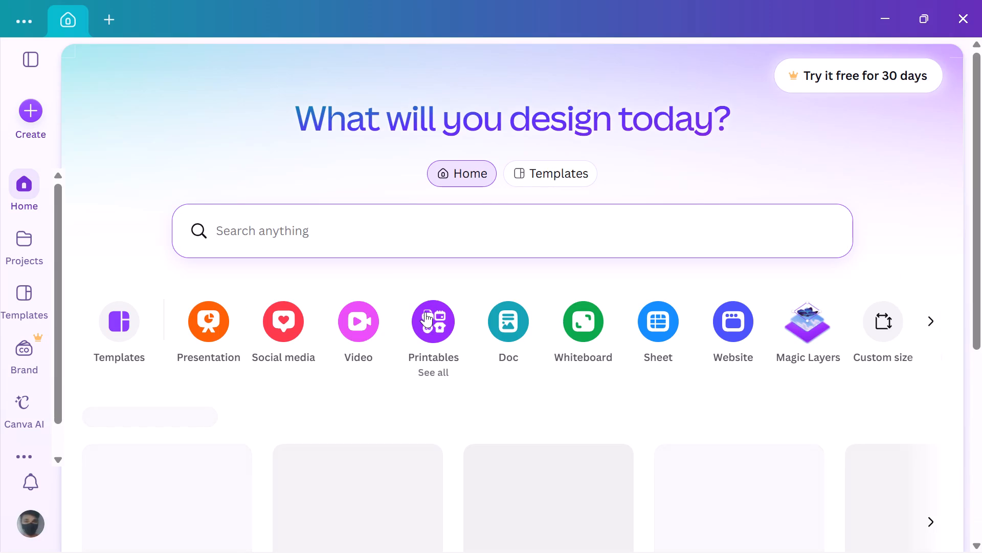
Open the Instagram Post category in the template library.
{"action": "left_click", "coordinate": [547, 173]}
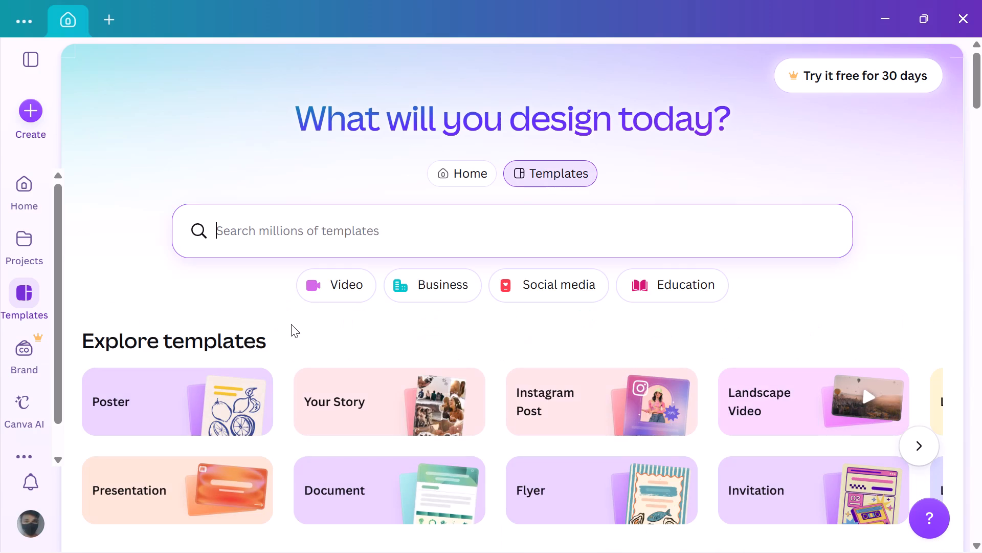
{"action": "scroll", "coordinate": [427, 384], "scroll_direction": "down", "scroll_amount": 1}
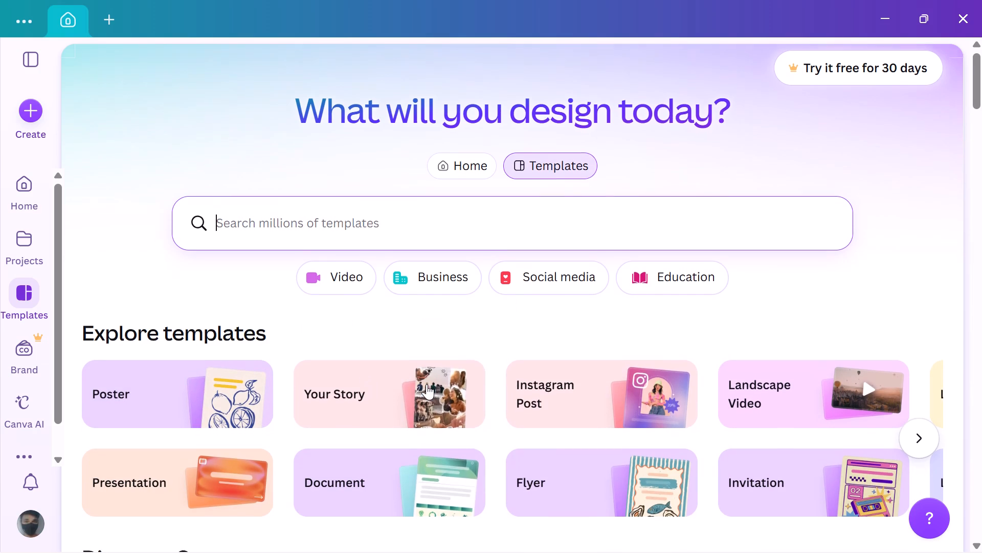
{"action": "scroll", "coordinate": [427, 384], "scroll_direction": "down", "scroll_amount": 2}
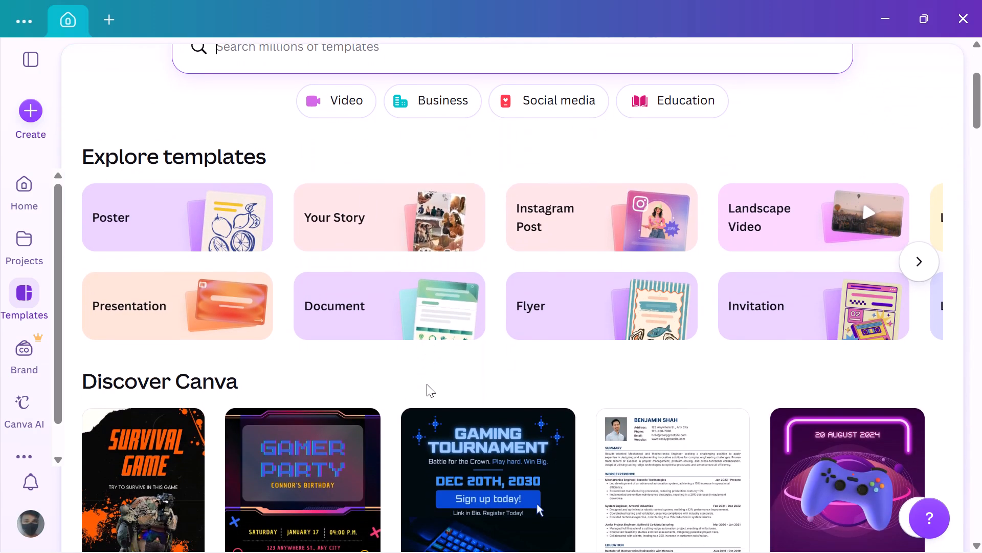
{"action": "left_click", "coordinate": [630, 215]}
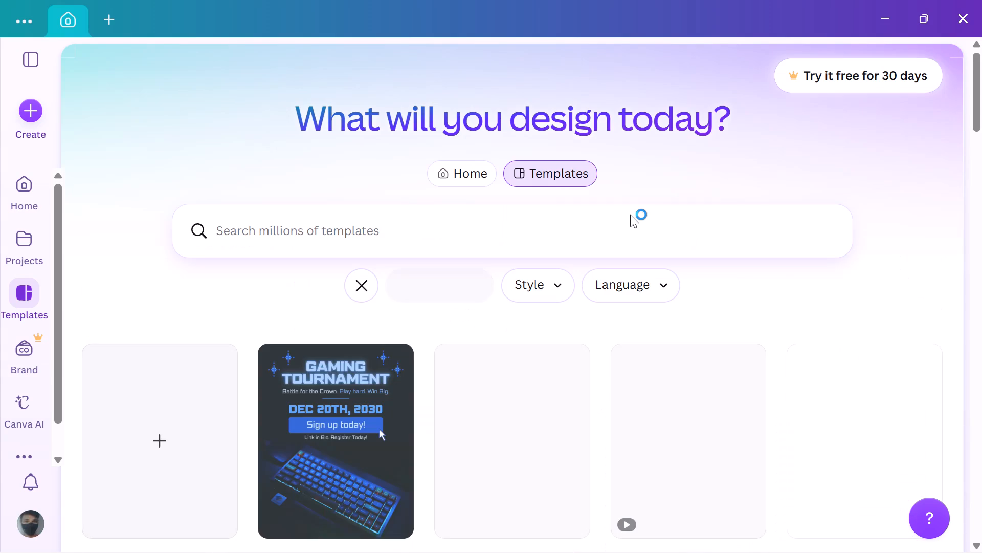
Browse the Instagram Post templates and preview the black, white and teal Roster esports team design.
{"action": "scroll", "coordinate": [455, 342], "scroll_direction": "down", "scroll_amount": 2}
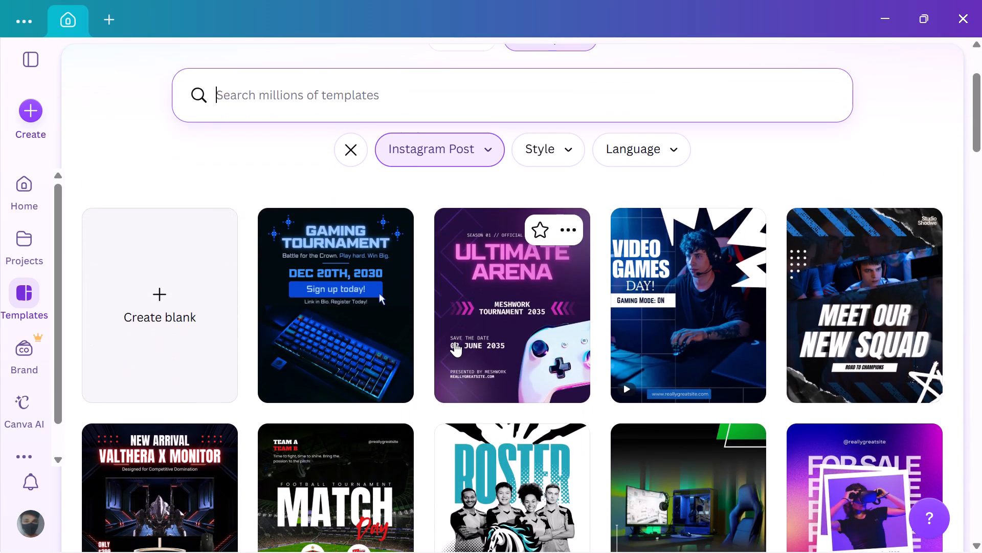
{"action": "scroll", "coordinate": [455, 342], "scroll_direction": "down", "scroll_amount": 3}
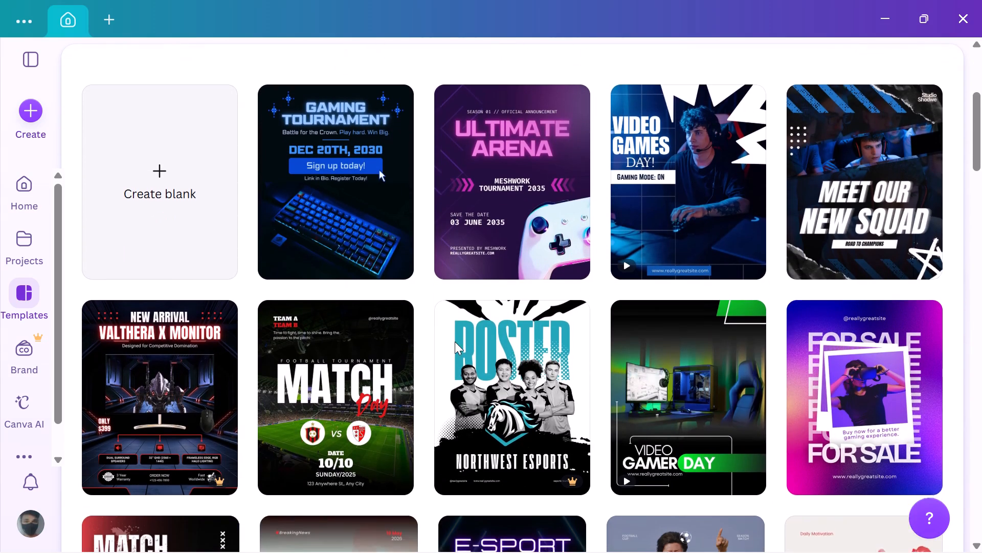
{"action": "scroll", "coordinate": [455, 342], "scroll_direction": "down", "scroll_amount": 3}
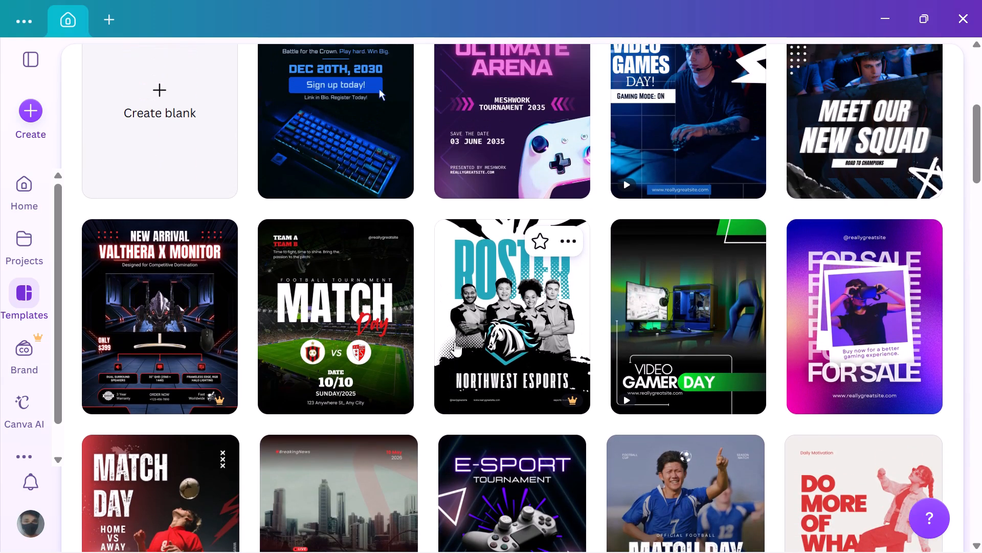
{"action": "scroll", "coordinate": [455, 342], "scroll_direction": "down", "scroll_amount": 1}
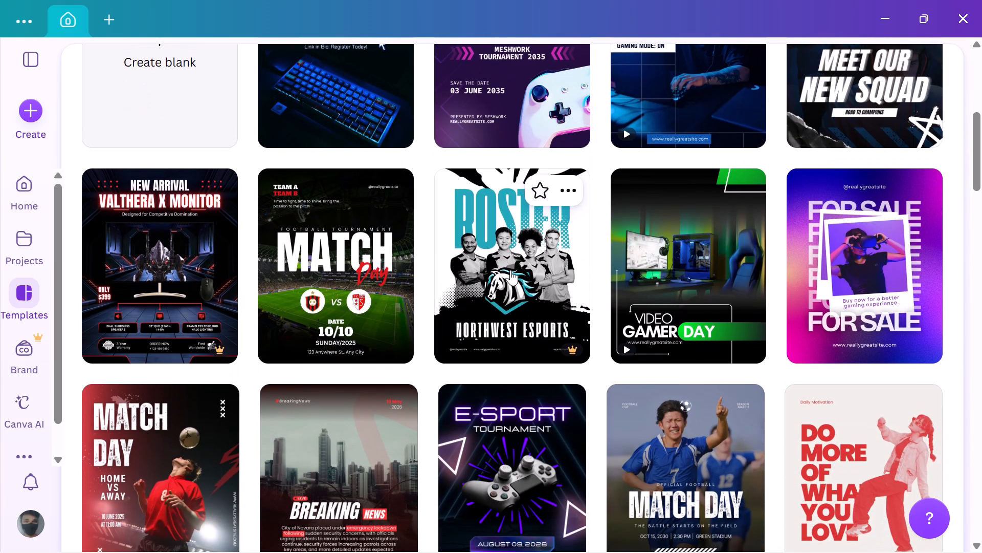
{"action": "left_click", "coordinate": [510, 270]}
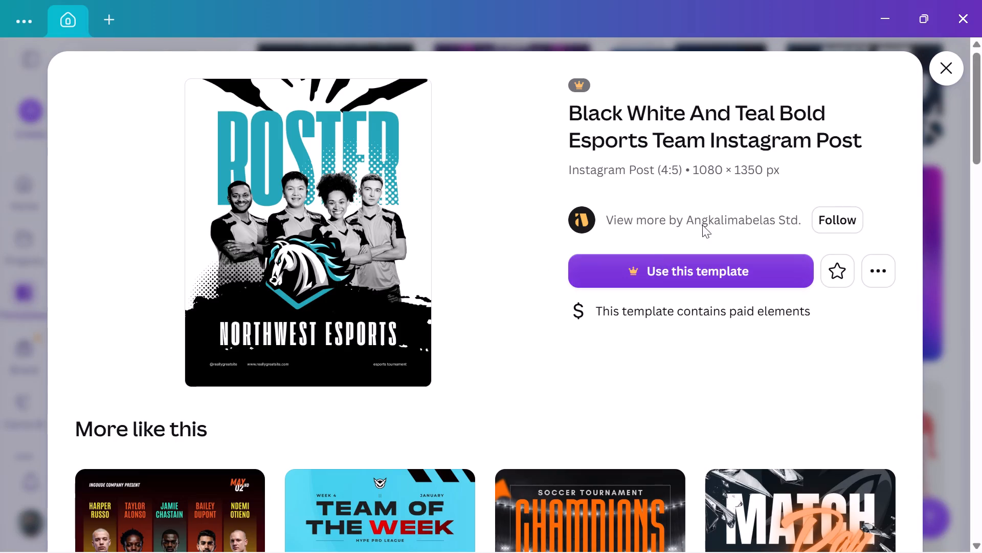
{"action": "left_click", "coordinate": [939, 74]}
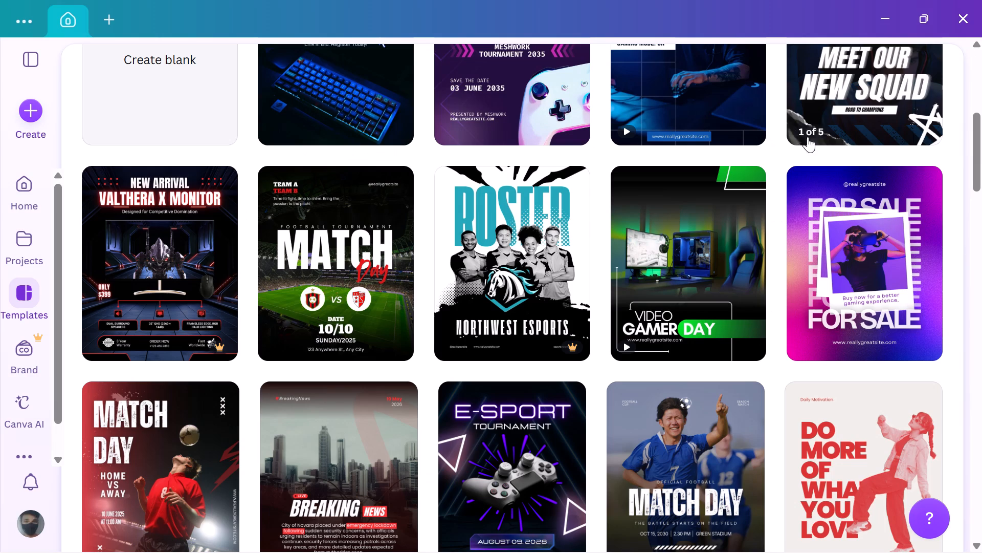
Open the Blue Modern Gaming Tournament Instagram Post template for customising.
{"action": "scroll", "coordinate": [697, 226], "scroll_direction": "up", "scroll_amount": 4}
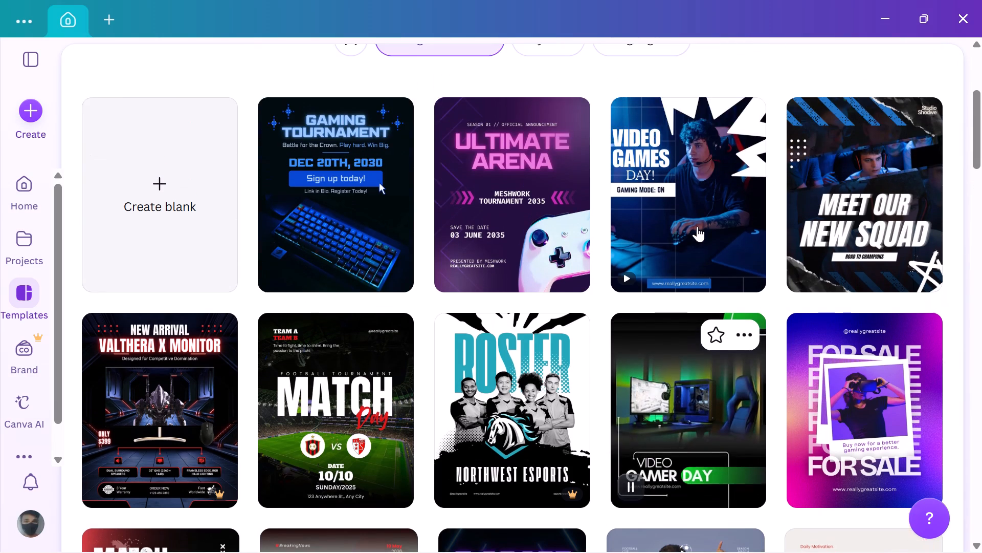
{"action": "scroll", "coordinate": [697, 226], "scroll_direction": "up", "scroll_amount": 1}
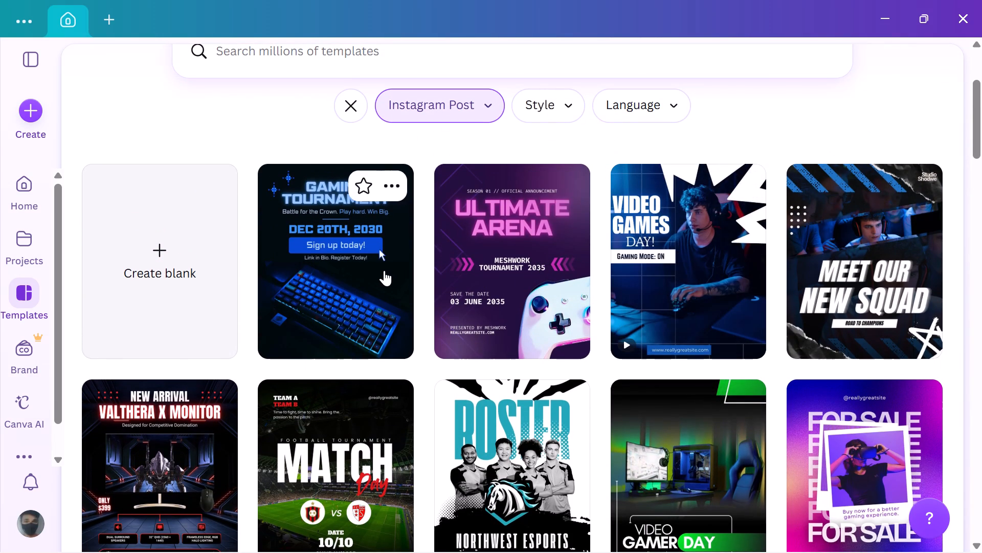
{"action": "left_click", "coordinate": [369, 271]}
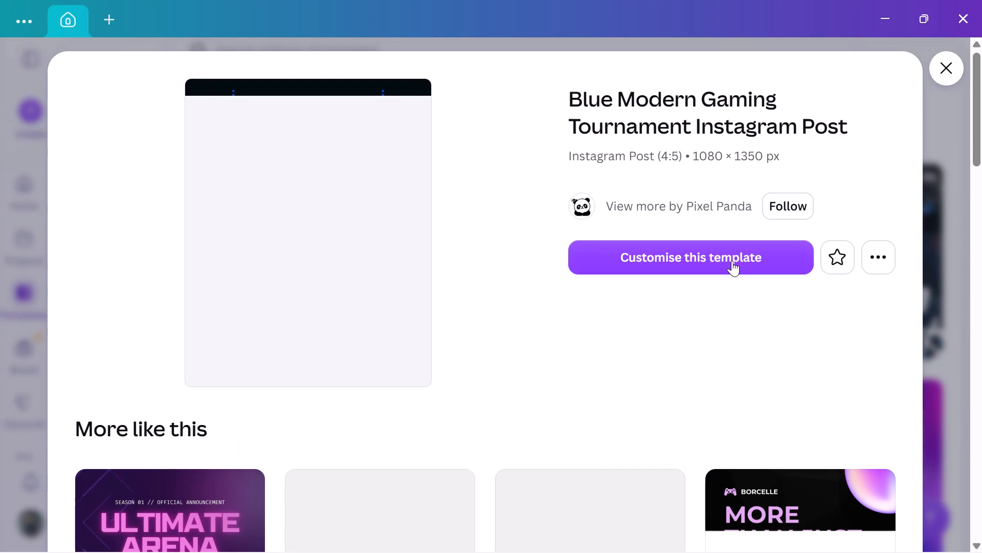
{"action": "left_click", "coordinate": [732, 261]}
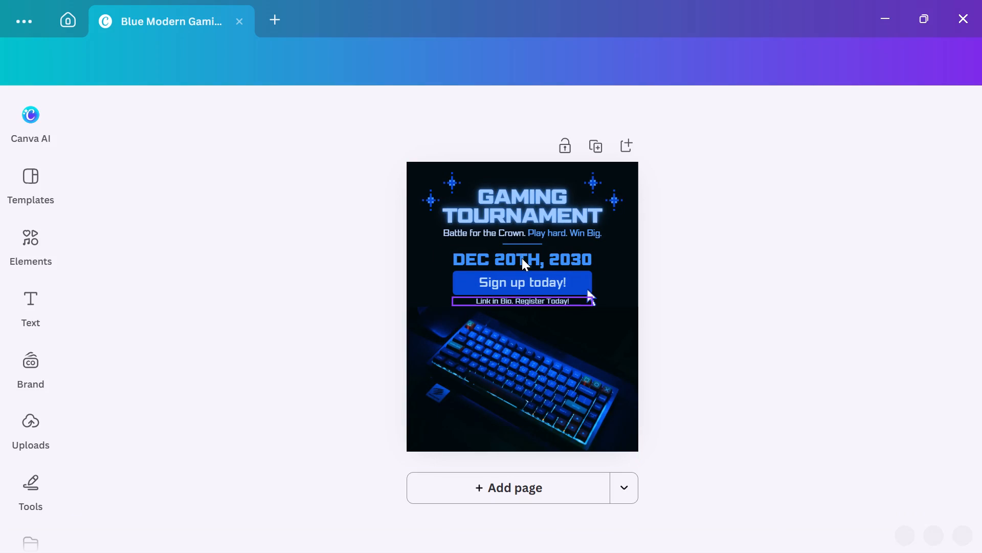
Select the "GAMING TOURNAMENT" heading text in the design.
{"action": "left_click", "coordinate": [528, 207]}
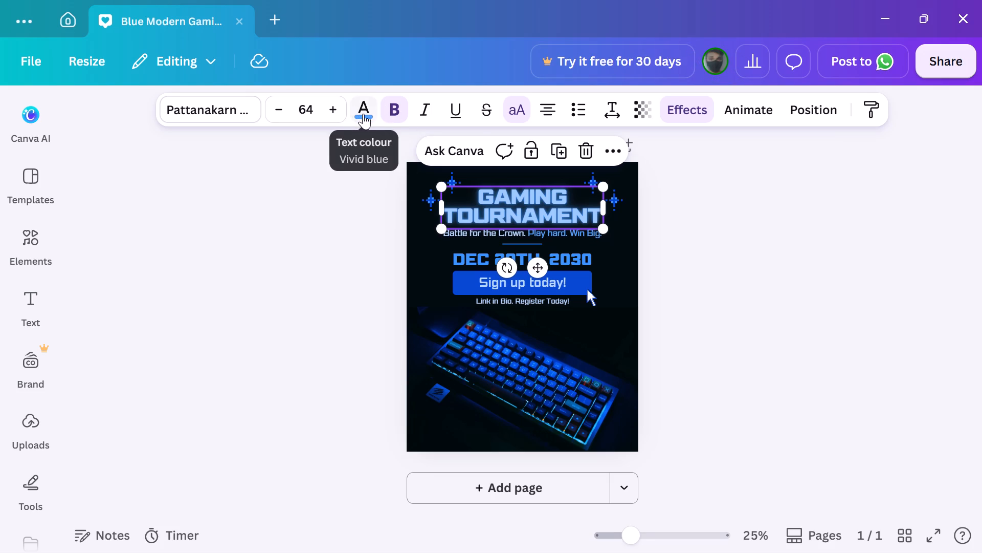
Replace the poster's main heading text "GAMING TOURNAMENT" with "op shyam gamer".
{"action": "left_click", "coordinate": [529, 208]}
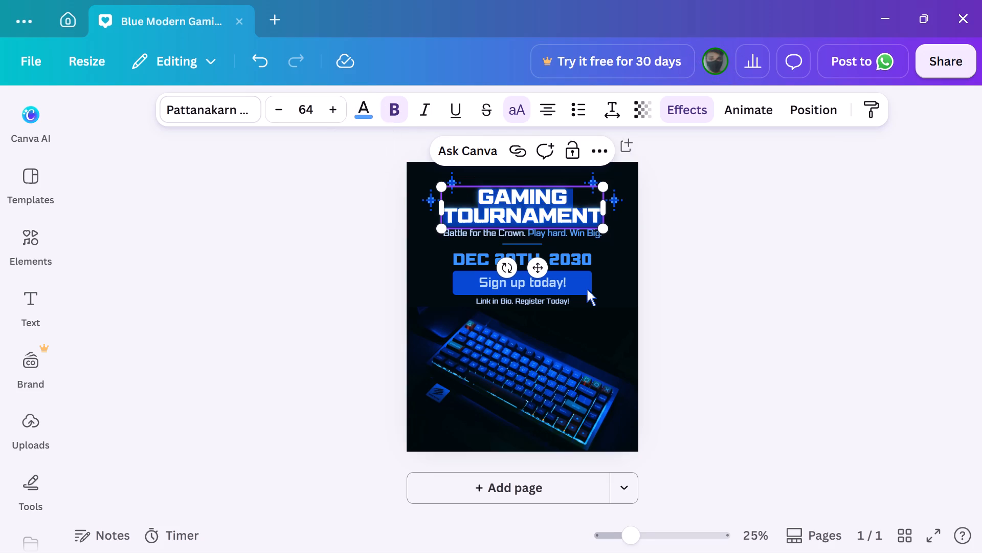
{"action": "key", "text": "BackSpace"}
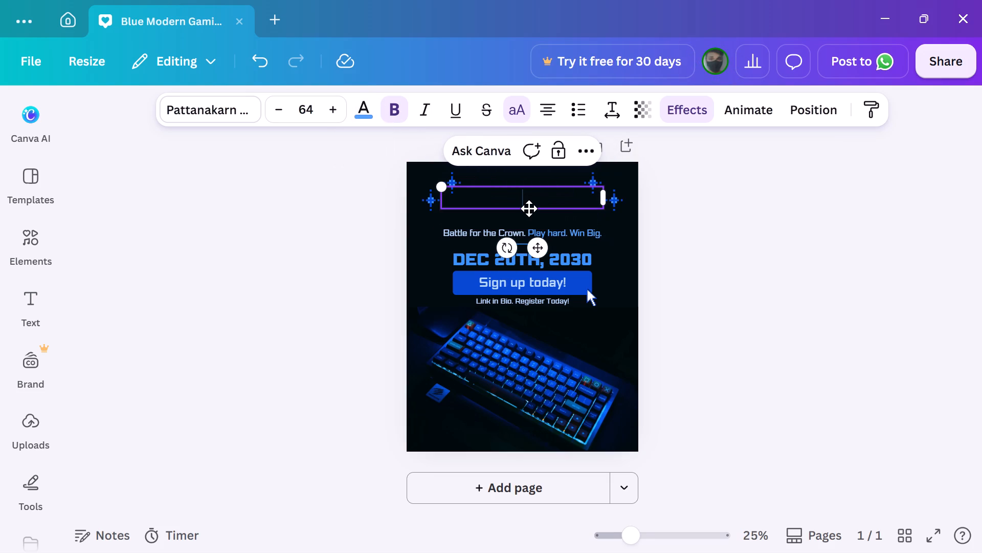
{"action": "type", "text": "op shyam gamme"}
{"action": "key", "text": "BackSpace"}
{"action": "key", "text": "BackSpace"}
{"action": "type", "text": "er"}
Edit the tagline under the heading to read "Battle for the Chicken dinner. Play hard. Win Big", without a final full stop.
{"action": "left_click", "coordinate": [560, 238]}
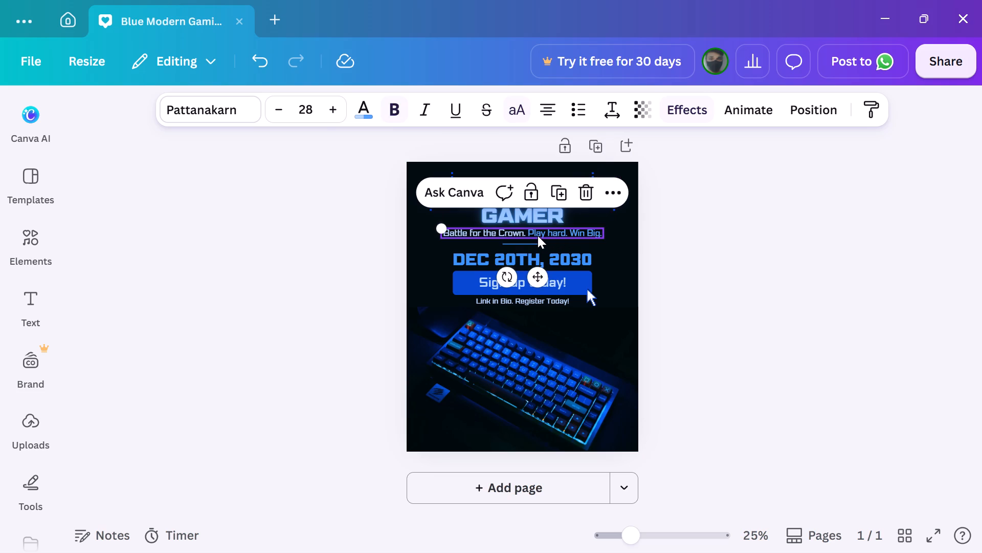
{"action": "left_click", "coordinate": [538, 235]}
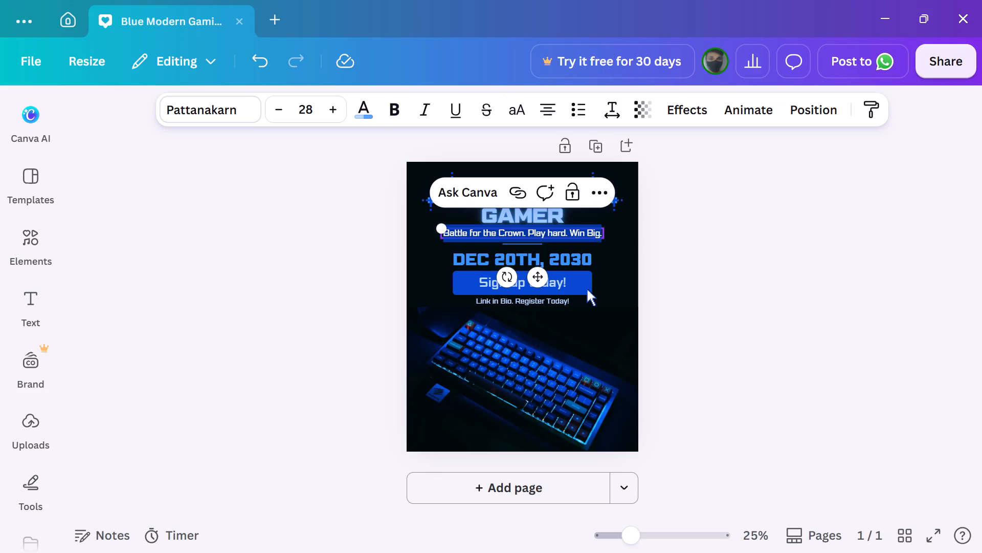
{"action": "left_click", "coordinate": [524, 236]}
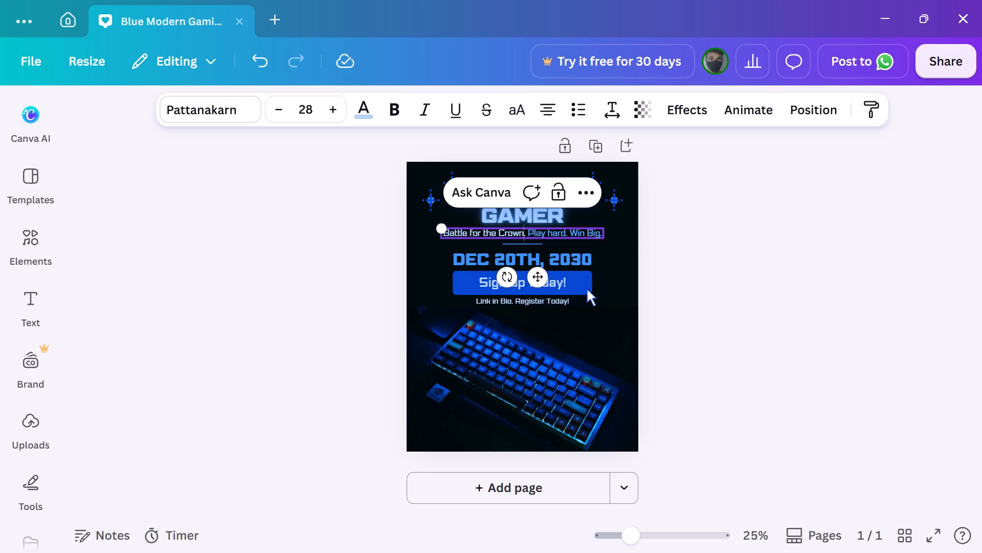
{"action": "key", "text": "BackSpace"}
{"action": "key", "text": "BackSpace"}
{"action": "key", "text": "BackSpace"}
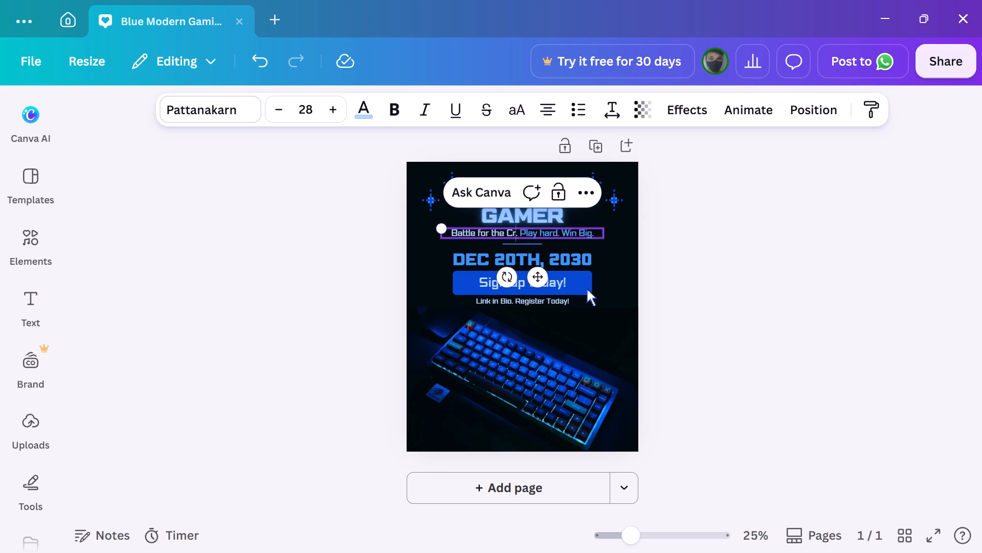
{"action": "key", "text": "BackSpace"}
{"action": "type", "text": "hicken"}
{"action": "key", "text": "space"}
{"action": "type", "text": "dinner"}
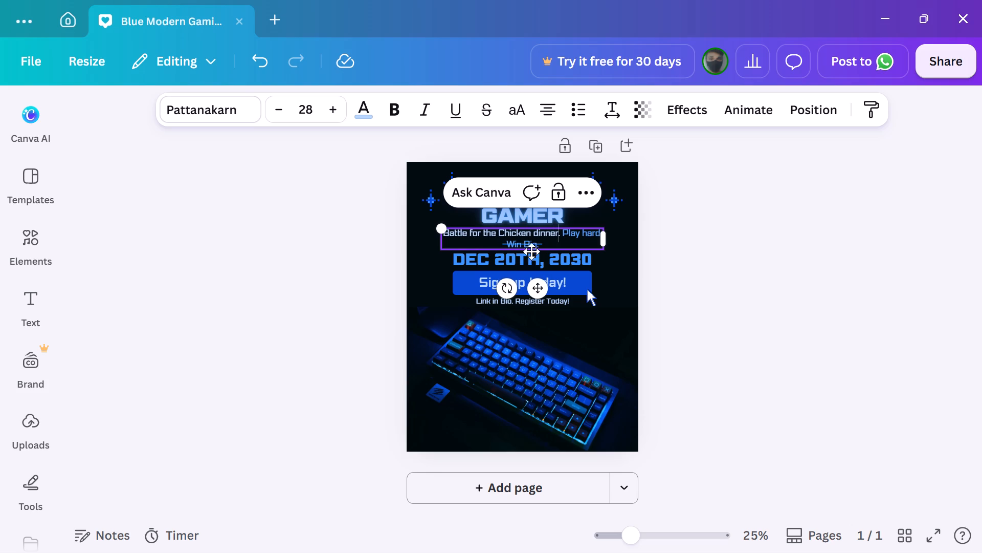
{"action": "left_click", "coordinate": [544, 245]}
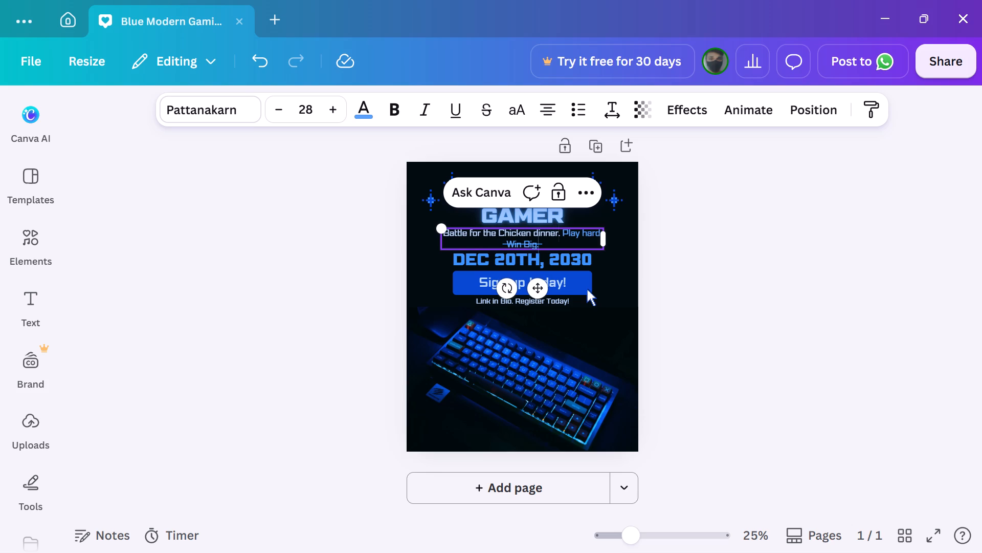
{"action": "left_click", "coordinate": [549, 245]}
{"action": "key", "text": "BackSpace"}
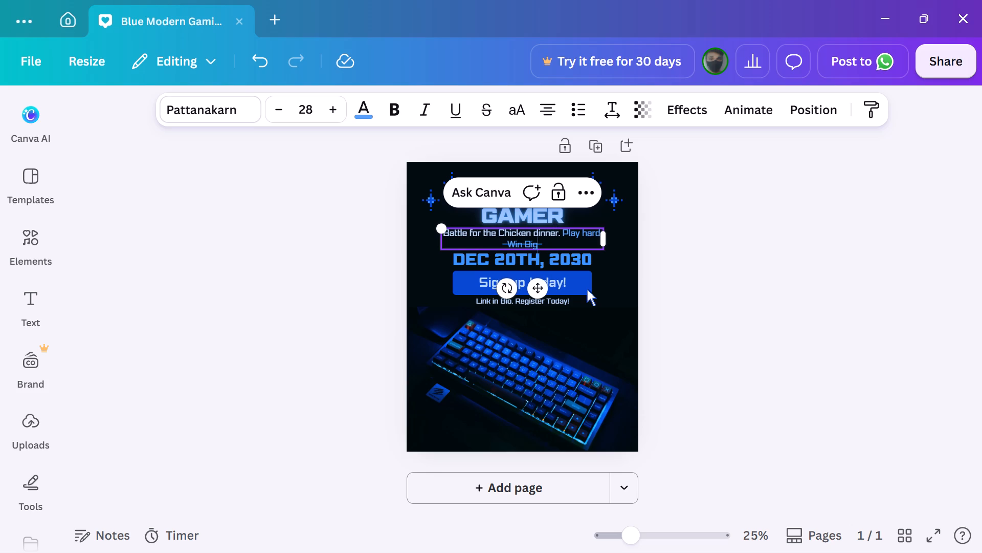
{"action": "left_click", "coordinate": [549, 245]}
Widen the tagline's text box on both sides to about 977 so the text fits on one line.
{"action": "left_click_drag", "start_coordinate": [606, 242], "coordinate": [616, 241]}
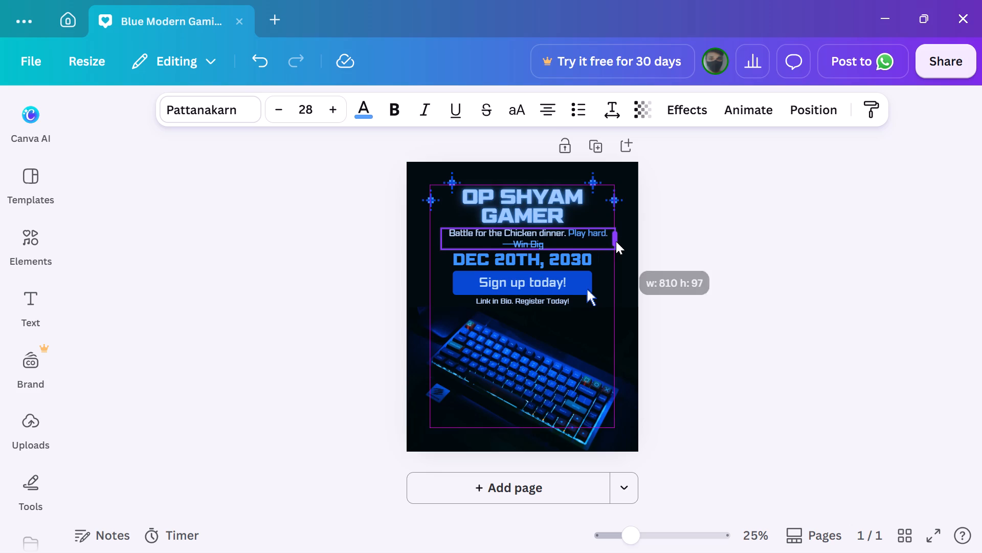
{"action": "left_click_drag", "start_coordinate": [616, 241], "coordinate": [634, 237]}
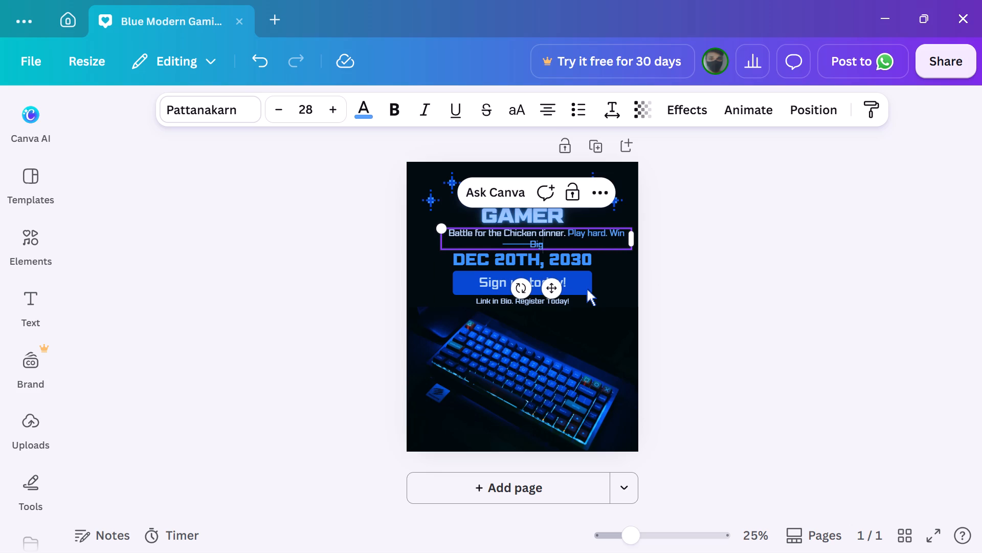
{"action": "left_click_drag", "start_coordinate": [438, 238], "coordinate": [418, 237]}
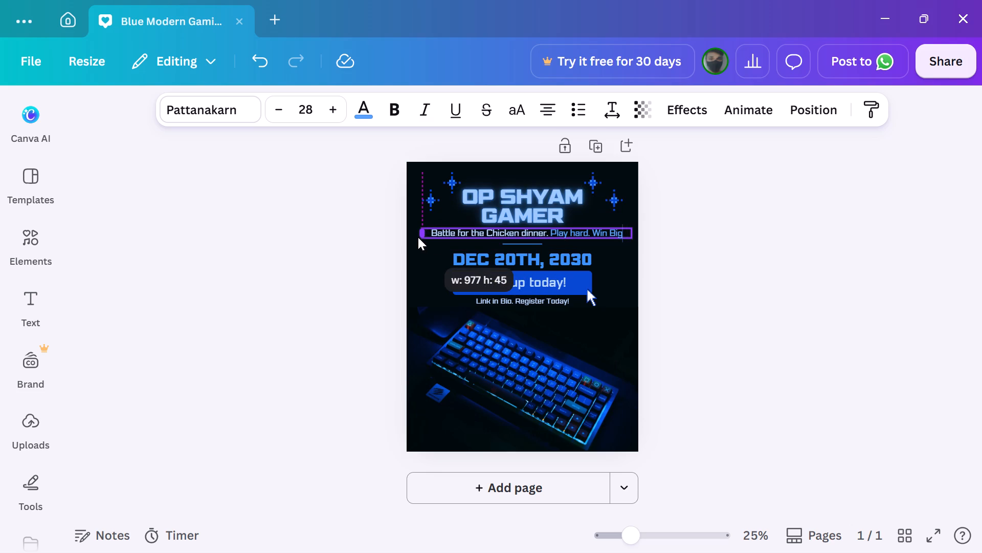
{"action": "left_click_drag", "start_coordinate": [418, 237], "coordinate": [415, 234]}
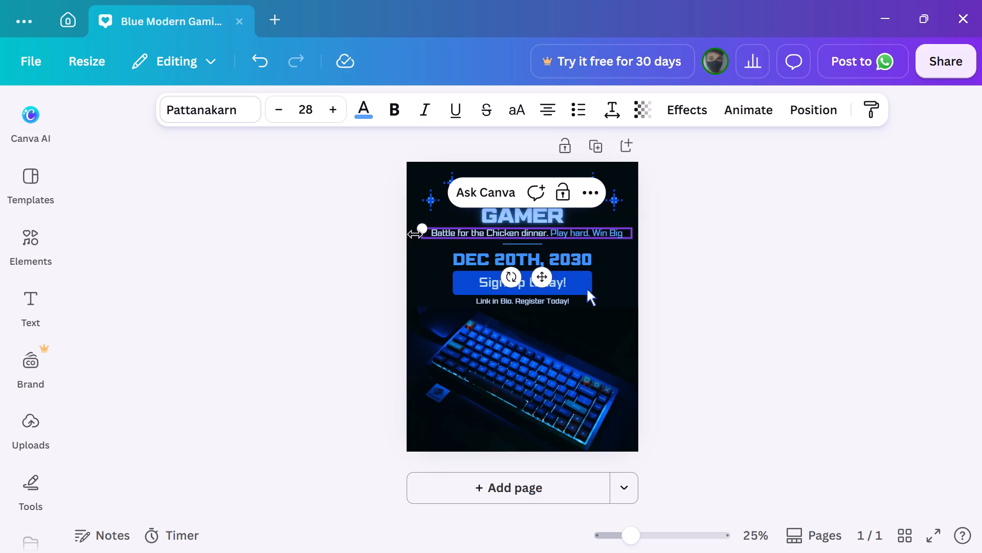
{"action": "left_click", "coordinate": [727, 258]}
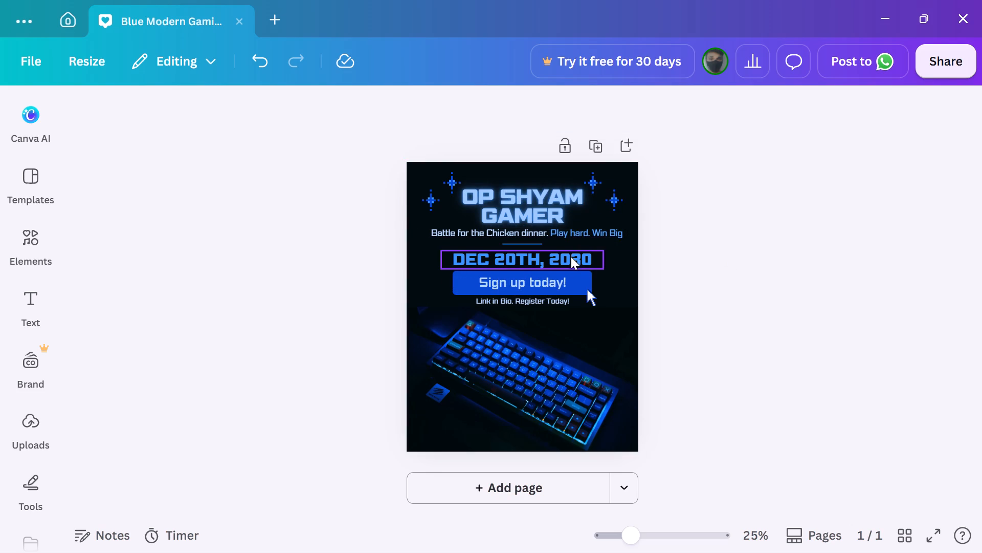
Change the year in the poster's date line to 2027.
{"action": "left_click", "coordinate": [552, 260]}
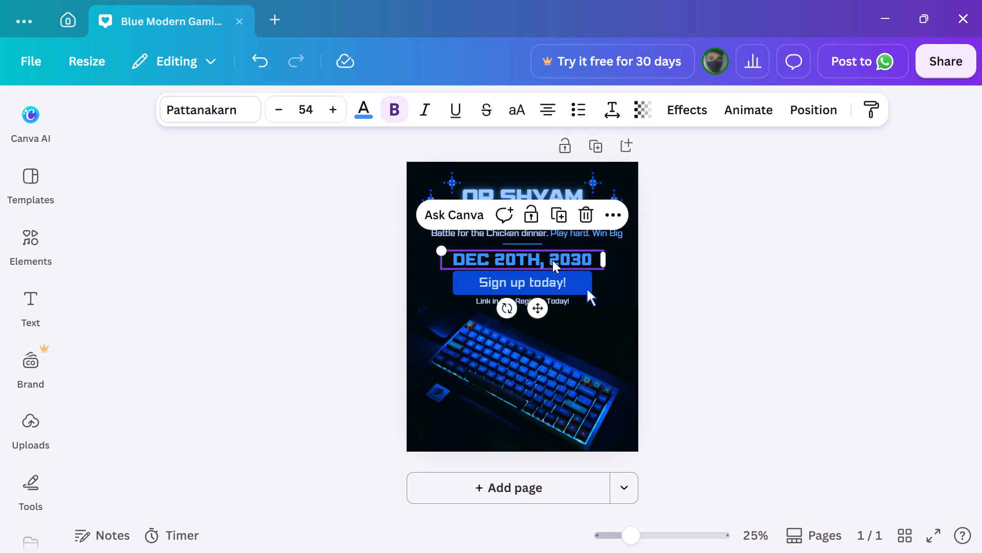
{"action": "double_click", "coordinate": [578, 256]}
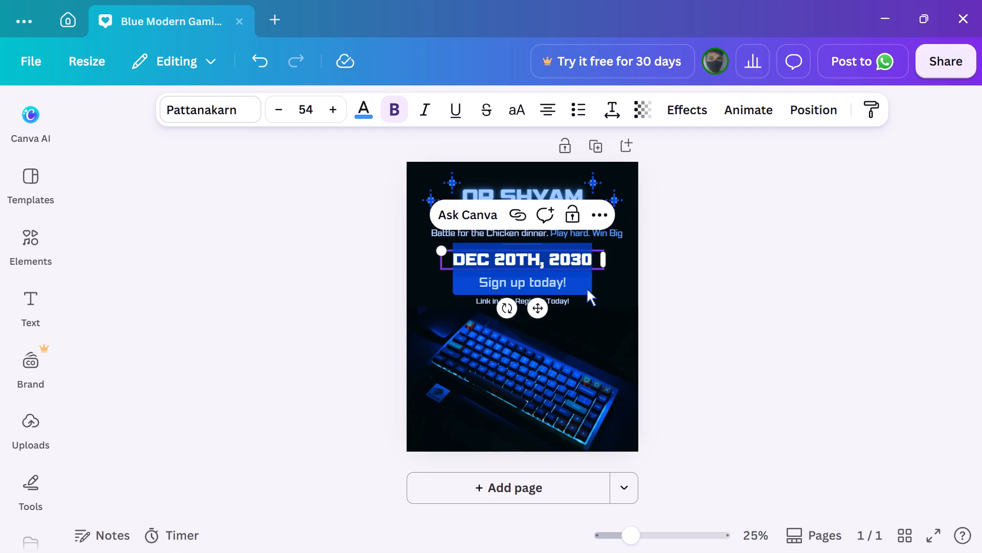
{"action": "left_click", "coordinate": [591, 260]}
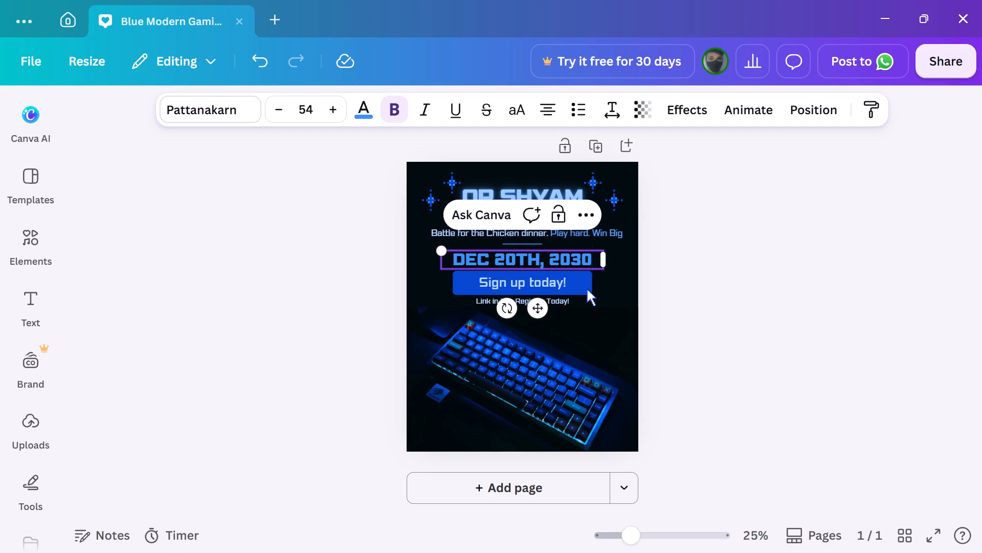
{"action": "key", "text": "BackSpace"}
{"action": "key", "text": "BackSpace"}
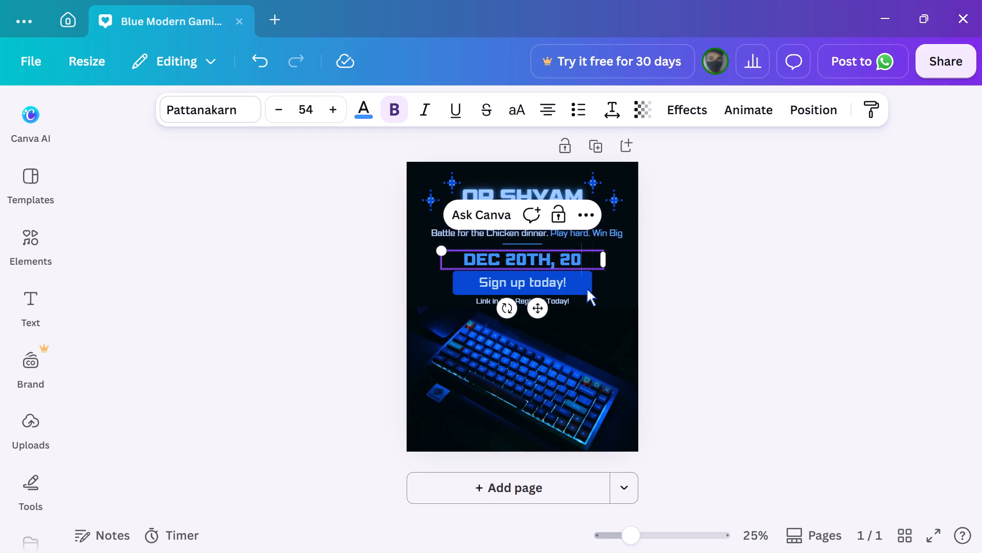
{"action": "type", "text": "27"}
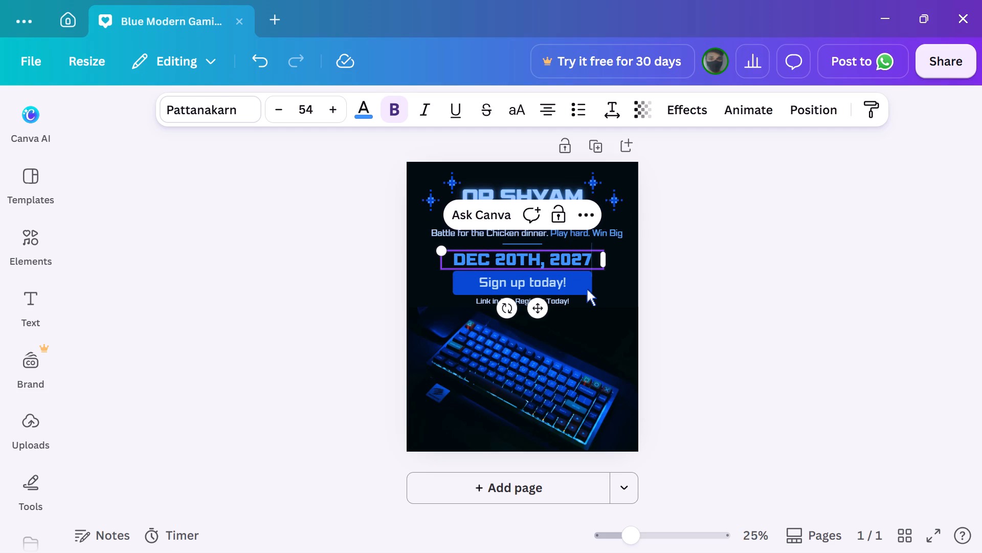
Delete the month "DEC" from the poster's date line.
{"action": "key", "text": "Left"}
{"action": "key", "text": "Left"}
{"action": "key", "text": "Left"}
{"action": "key", "text": "Left"}
{"action": "key", "text": "Left"}
{"action": "key", "text": "Left"}
{"action": "key", "text": "Left"}
{"action": "key", "text": "Left"}
{"action": "key", "text": "Left"}
{"action": "key", "text": "Left"}
{"action": "key", "text": "Left"}
{"action": "key", "text": "BackSpace"}
{"action": "key", "text": "BackSpace"}
{"action": "key", "text": "BackSpace"}
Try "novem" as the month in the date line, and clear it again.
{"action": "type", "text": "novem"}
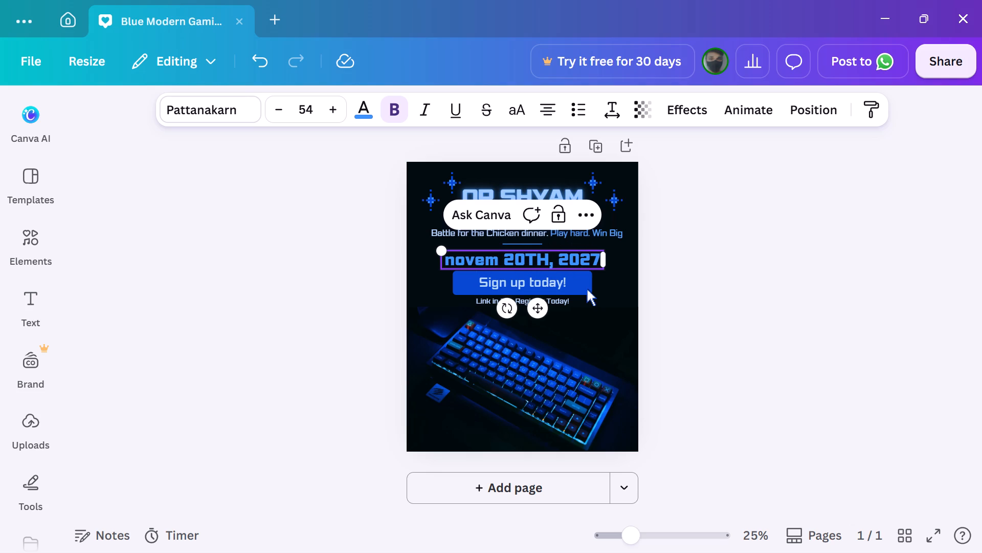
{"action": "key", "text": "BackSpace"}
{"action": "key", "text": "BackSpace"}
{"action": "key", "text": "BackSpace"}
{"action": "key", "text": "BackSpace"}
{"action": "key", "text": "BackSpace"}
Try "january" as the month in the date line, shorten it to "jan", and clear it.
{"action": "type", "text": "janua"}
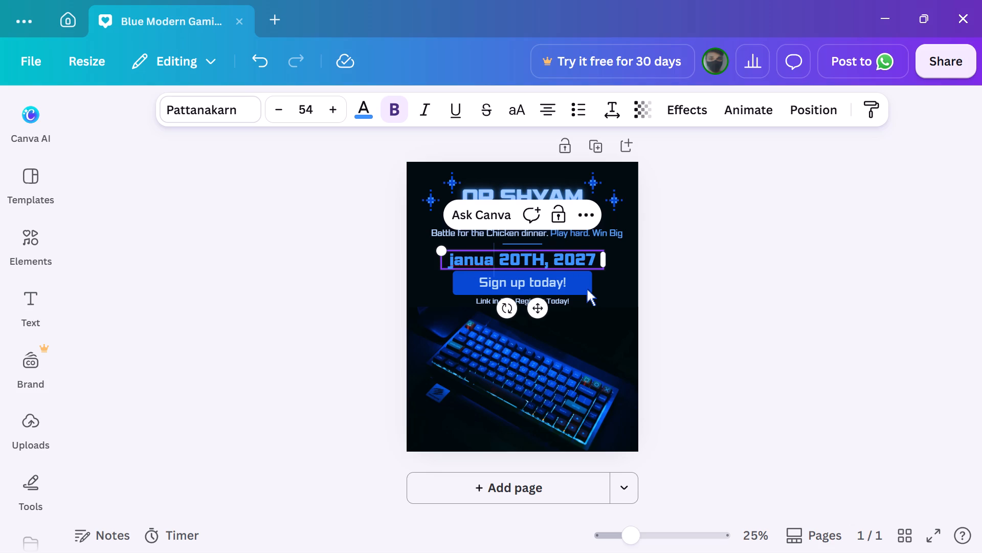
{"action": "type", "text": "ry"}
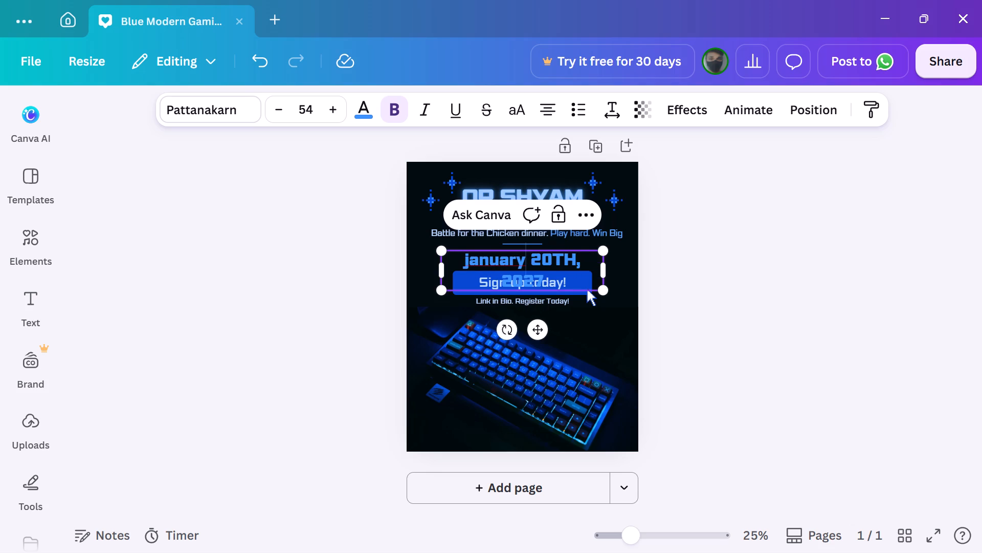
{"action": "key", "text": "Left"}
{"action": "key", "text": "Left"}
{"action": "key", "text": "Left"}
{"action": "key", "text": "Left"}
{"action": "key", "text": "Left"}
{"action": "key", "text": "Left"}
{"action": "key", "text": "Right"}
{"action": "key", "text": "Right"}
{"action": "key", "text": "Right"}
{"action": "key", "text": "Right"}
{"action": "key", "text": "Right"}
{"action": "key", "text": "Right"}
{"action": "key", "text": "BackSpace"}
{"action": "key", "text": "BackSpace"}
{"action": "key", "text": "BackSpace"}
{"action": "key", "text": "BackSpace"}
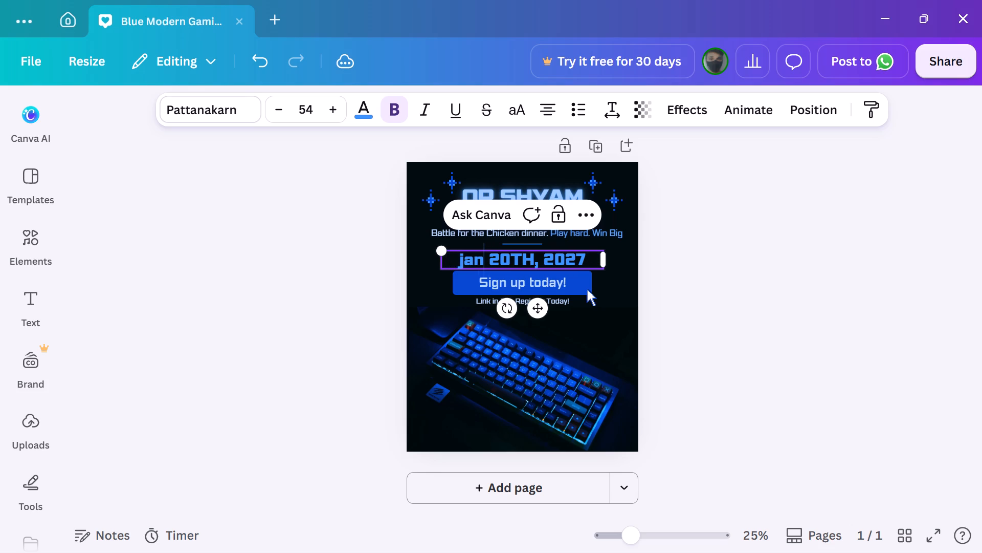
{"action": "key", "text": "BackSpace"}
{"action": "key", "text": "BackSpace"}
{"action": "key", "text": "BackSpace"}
Enter "Jan" as the month and change the day to 13 so the date line reads "Jan 13TH, 2027".
{"action": "type", "text": "Jan"}
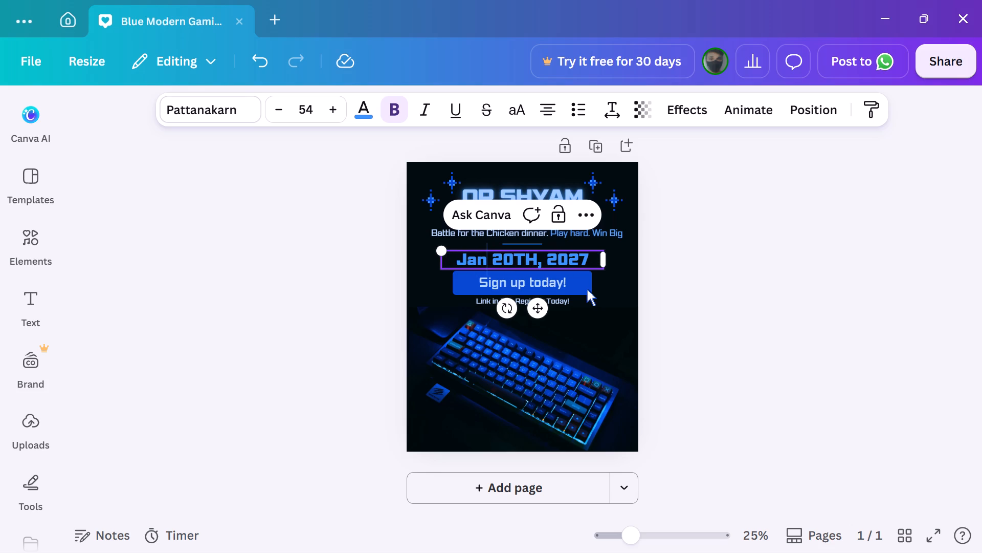
{"action": "left_click", "coordinate": [517, 259]}
{"action": "key", "text": "BackSpace"}
{"action": "key", "text": "BackSpace"}
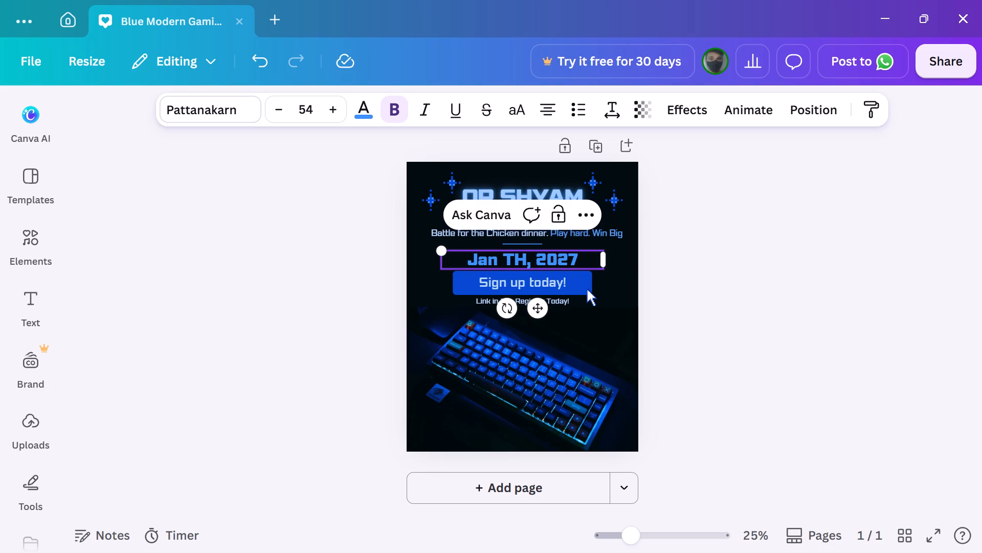
{"action": "type", "text": "13"}
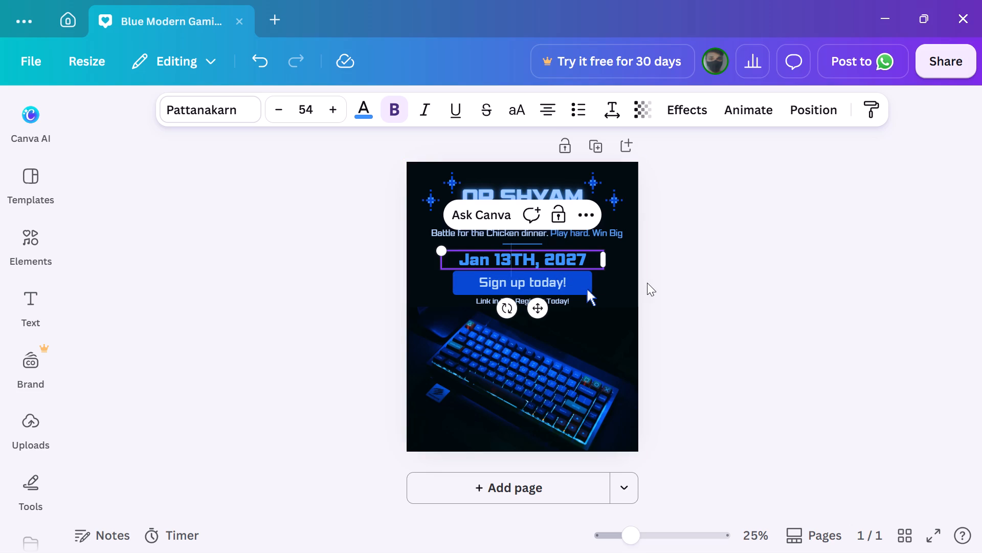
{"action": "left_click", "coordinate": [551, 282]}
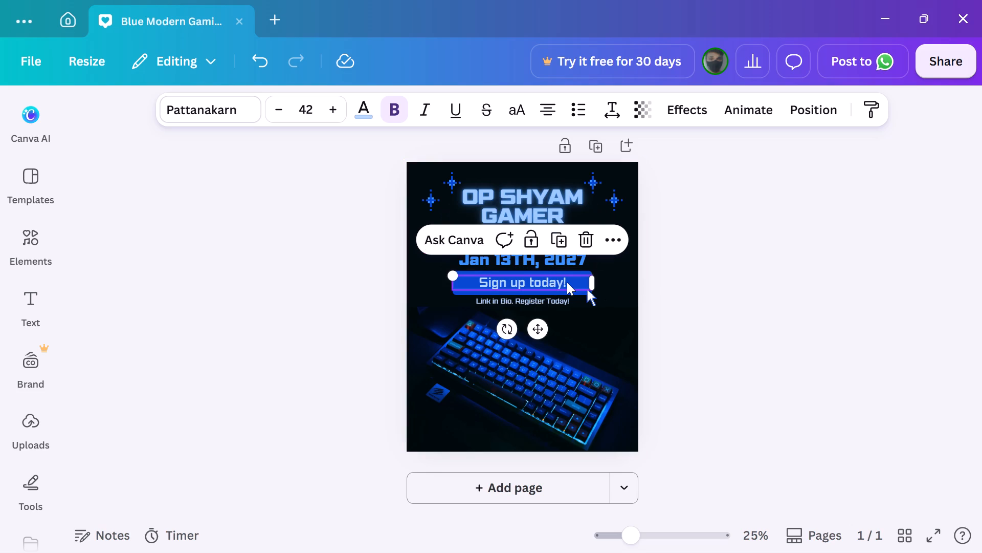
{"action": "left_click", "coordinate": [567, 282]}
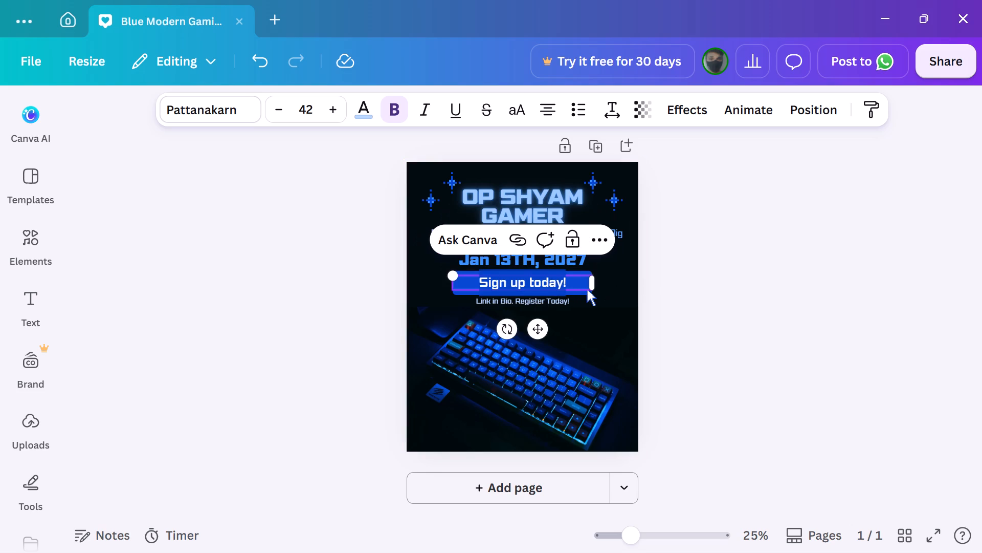
Replace "Bio" with "caption" in the small line below the sign-up banner so it reads "Link in caption. Register Today!".
{"action": "left_click", "coordinate": [531, 302]}
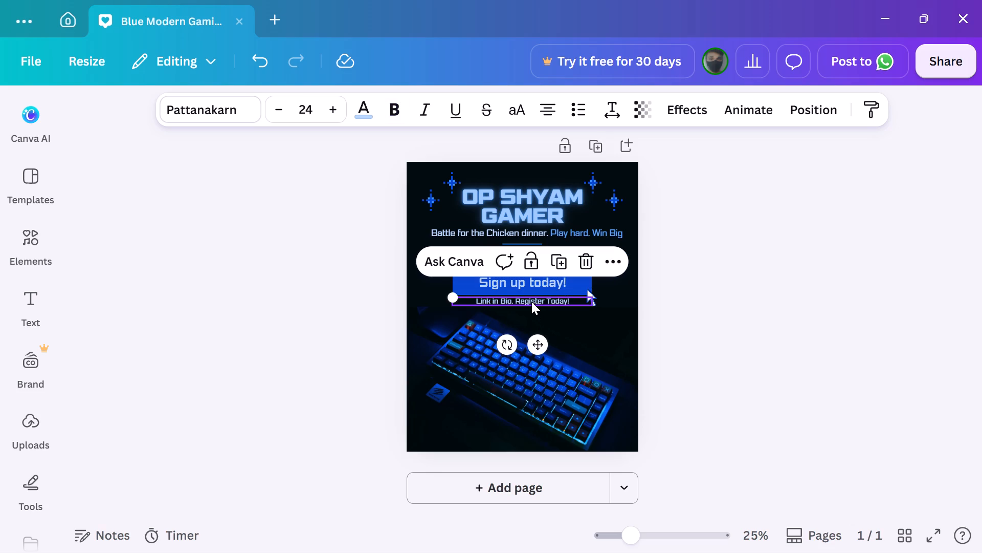
{"action": "left_click", "coordinate": [561, 301]}
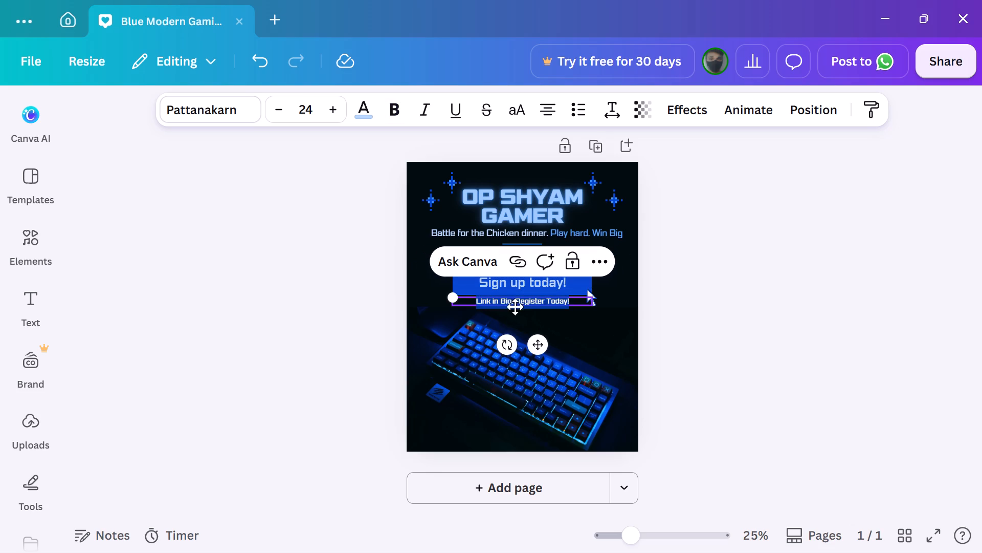
{"action": "left_click", "coordinate": [514, 304]}
{"action": "key", "text": "Left"}
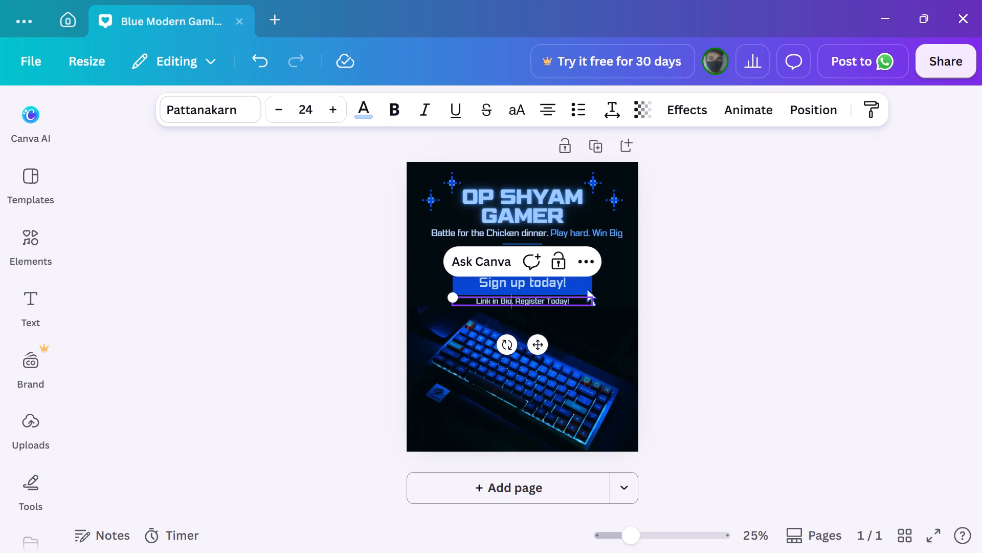
{"action": "key", "text": "BackSpace"}
{"action": "key", "text": "BackSpace"}
{"action": "key", "text": "BackSpace"}
{"action": "type", "text": "caption"}
{"action": "left_click", "coordinate": [674, 321]}
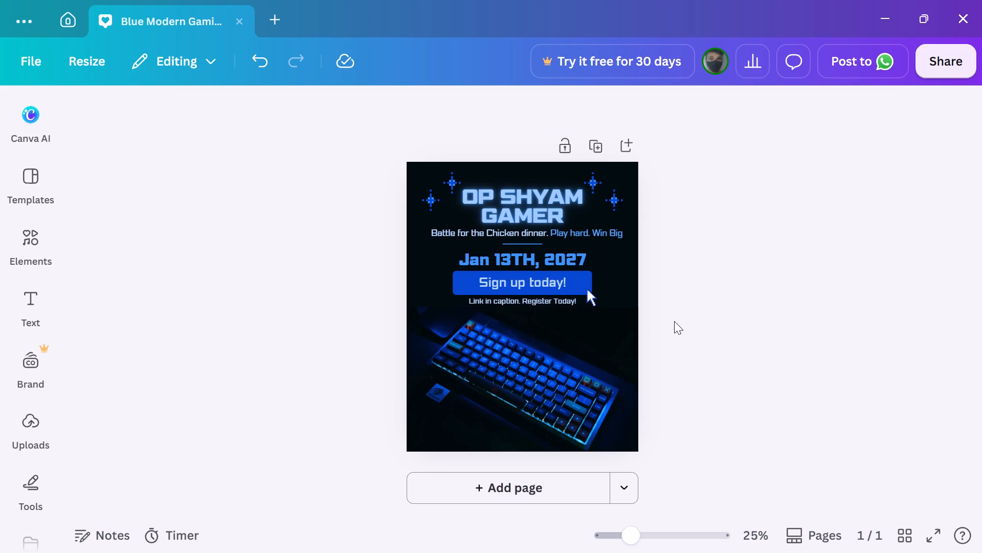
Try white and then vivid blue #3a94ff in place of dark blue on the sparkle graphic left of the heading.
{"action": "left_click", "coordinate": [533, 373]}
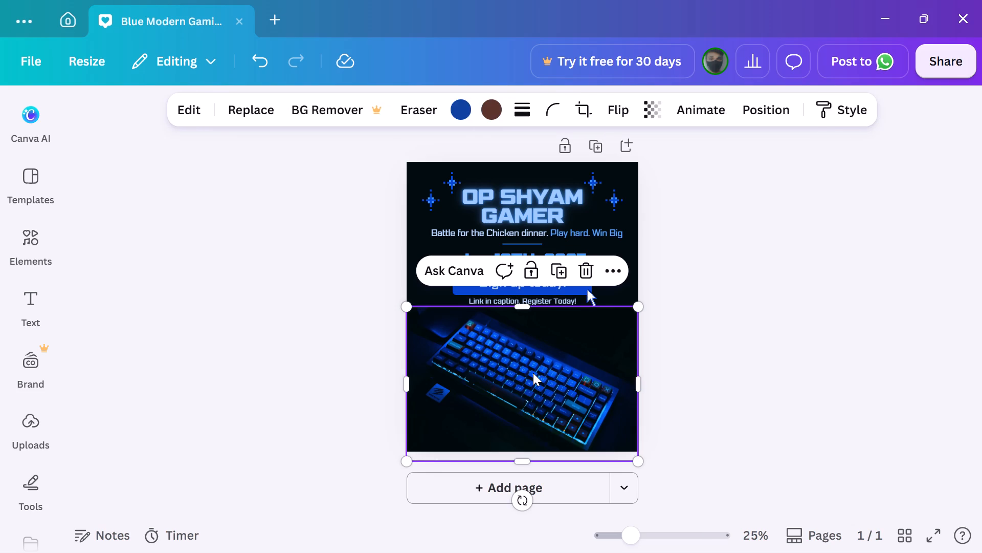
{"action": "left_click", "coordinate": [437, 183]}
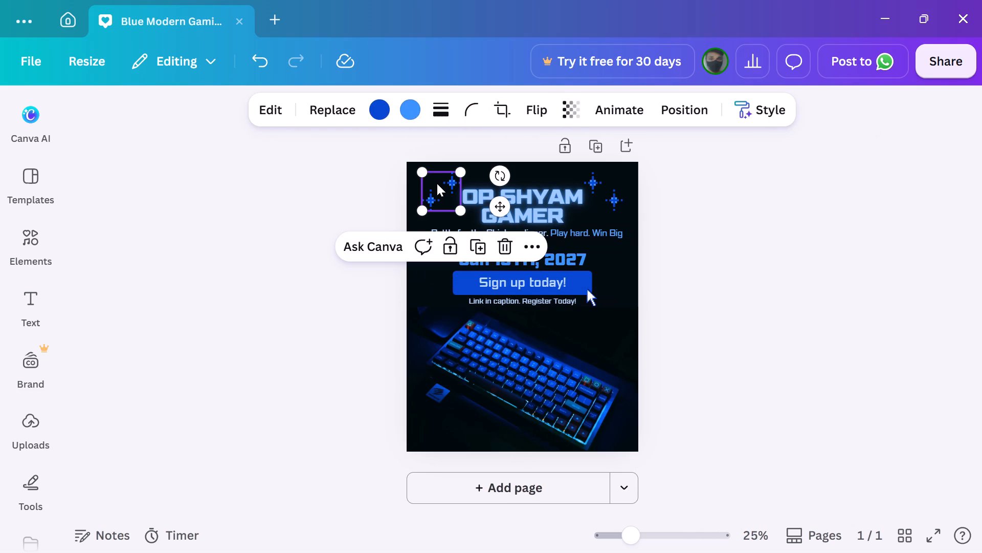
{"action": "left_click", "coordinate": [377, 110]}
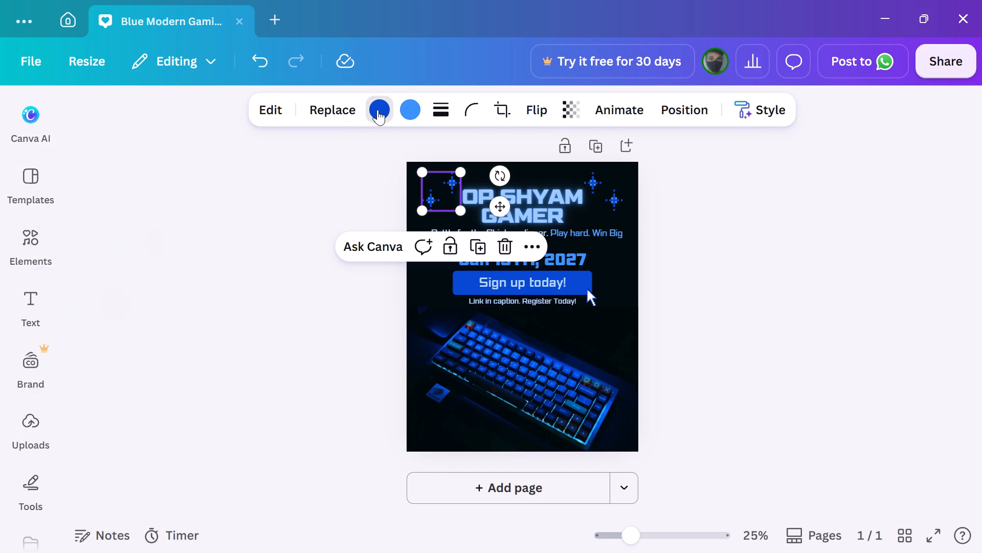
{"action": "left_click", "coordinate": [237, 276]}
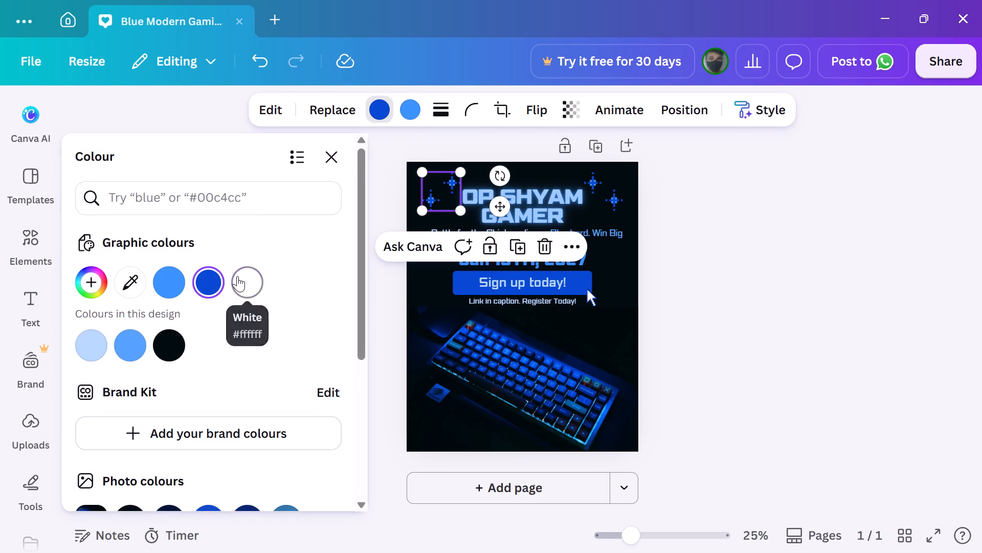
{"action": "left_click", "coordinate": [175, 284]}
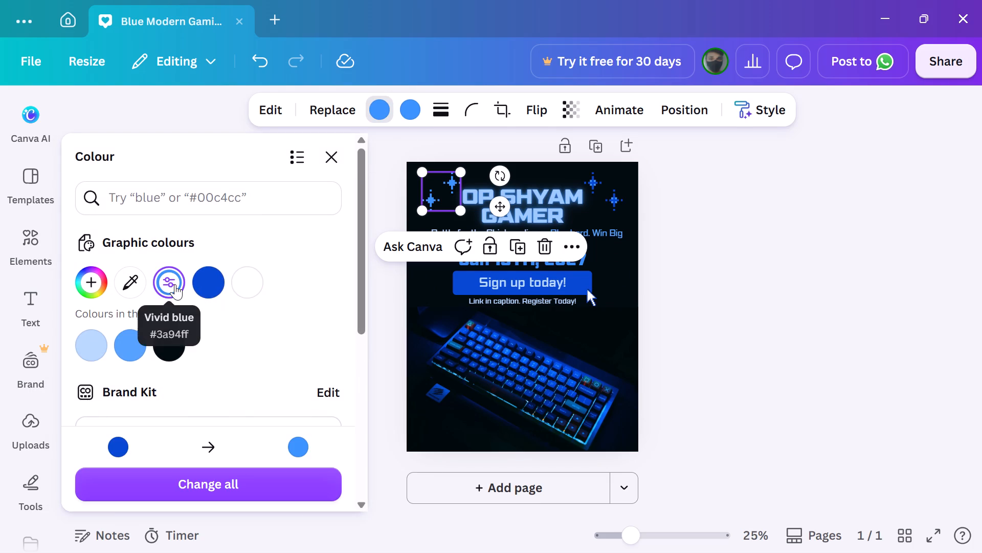
Recolour the dark blue of the sparkle graphic right of the heading, trying white and vivid blue before settling on turquoise #3AFFE1.
{"action": "left_click", "coordinate": [596, 195]}
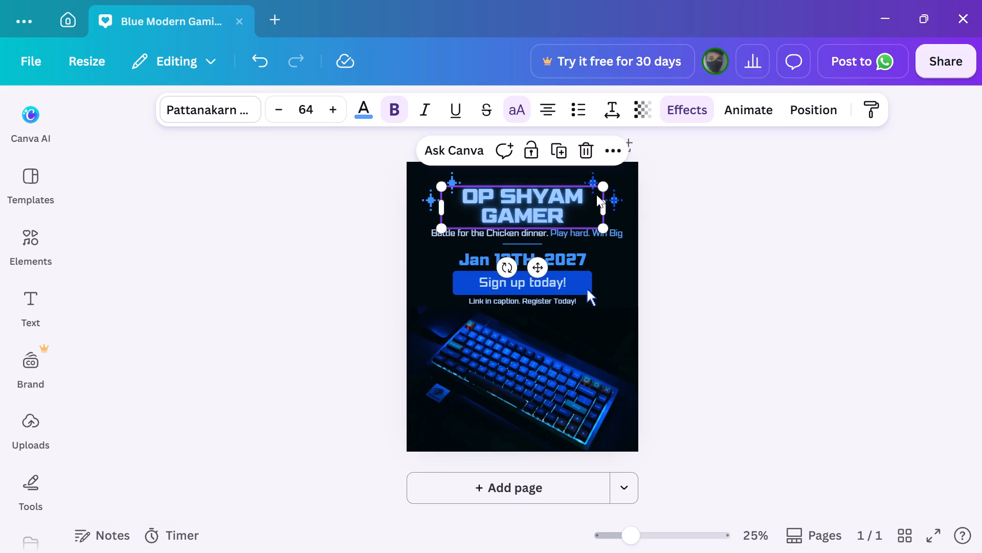
{"action": "left_click", "coordinate": [689, 214]}
{"action": "left_click", "coordinate": [608, 186]}
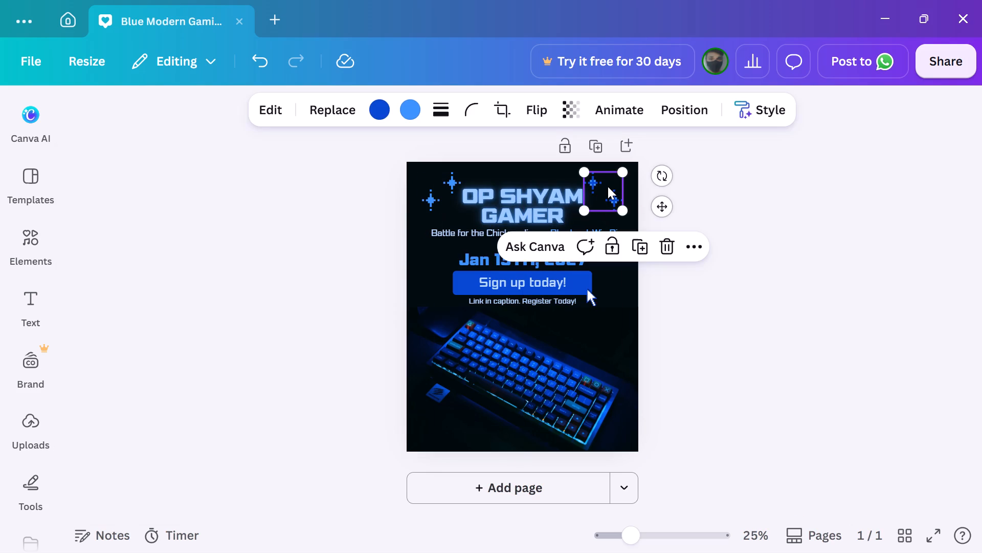
{"action": "left_click", "coordinate": [373, 108]}
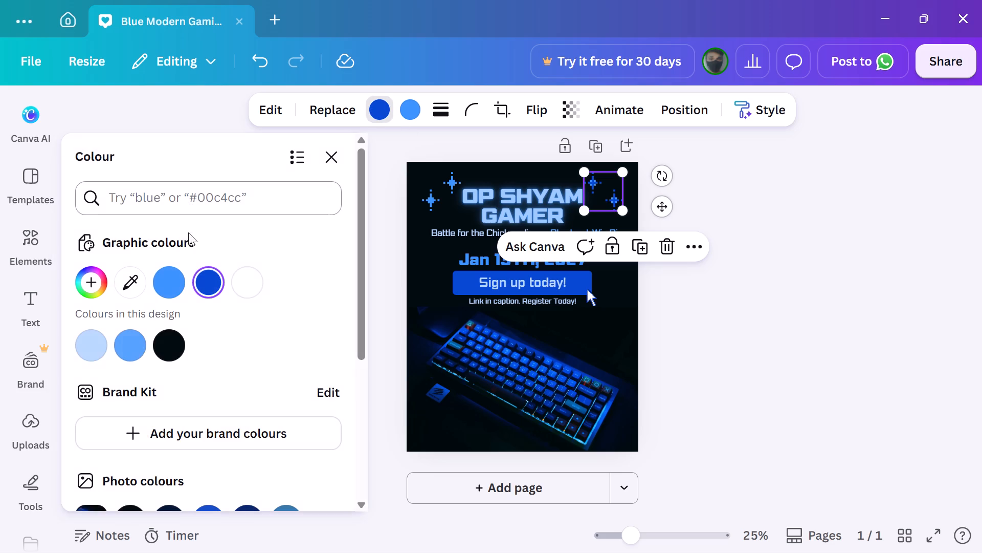
{"action": "left_click", "coordinate": [247, 276]}
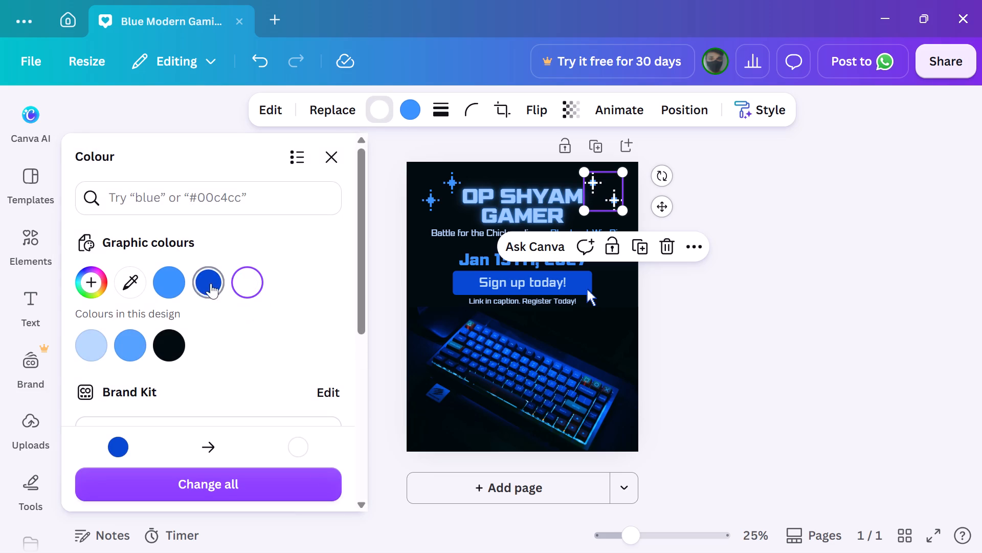
{"action": "left_click", "coordinate": [173, 276]}
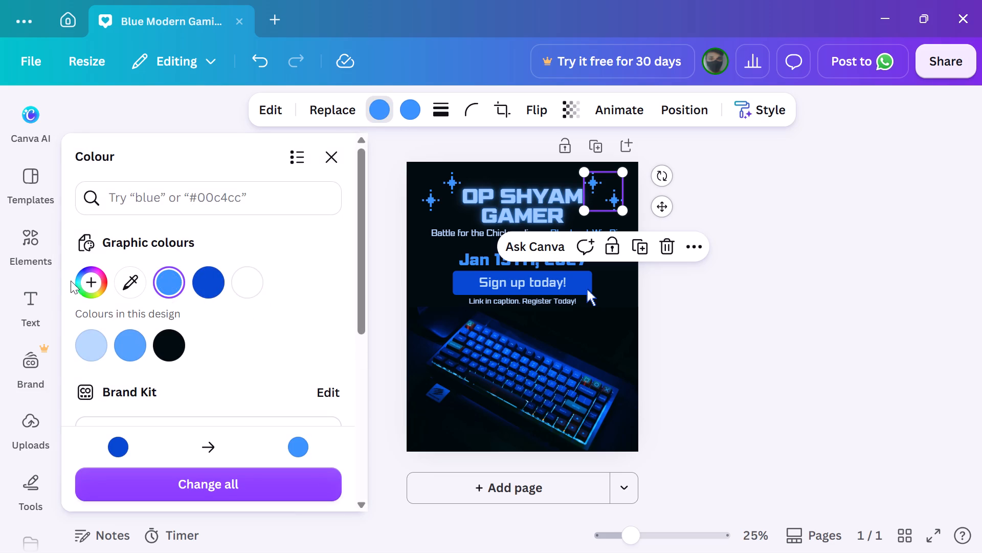
{"action": "left_click", "coordinate": [87, 283]}
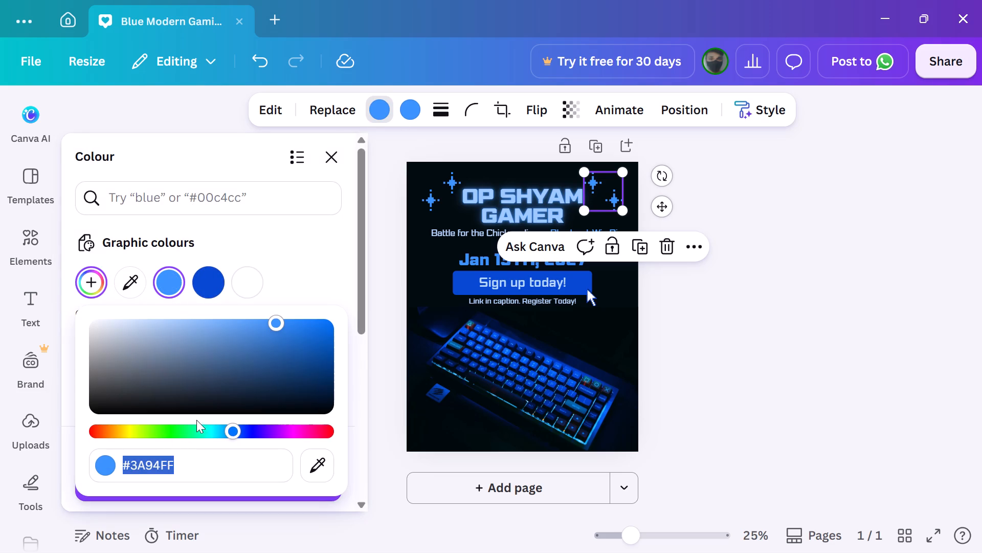
{"action": "left_click_drag", "start_coordinate": [231, 430], "coordinate": [215, 430]}
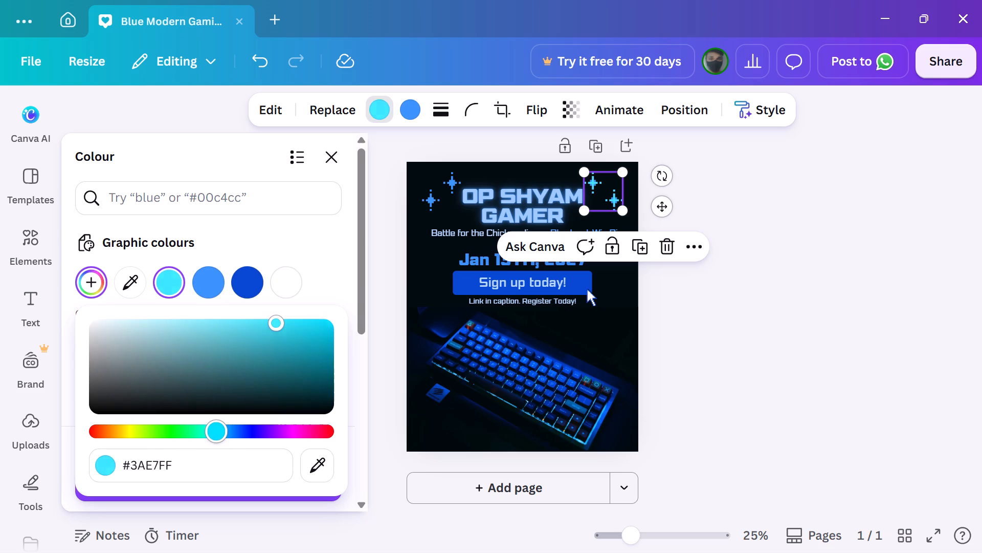
{"action": "left_click_drag", "start_coordinate": [215, 430], "coordinate": [206, 431]}
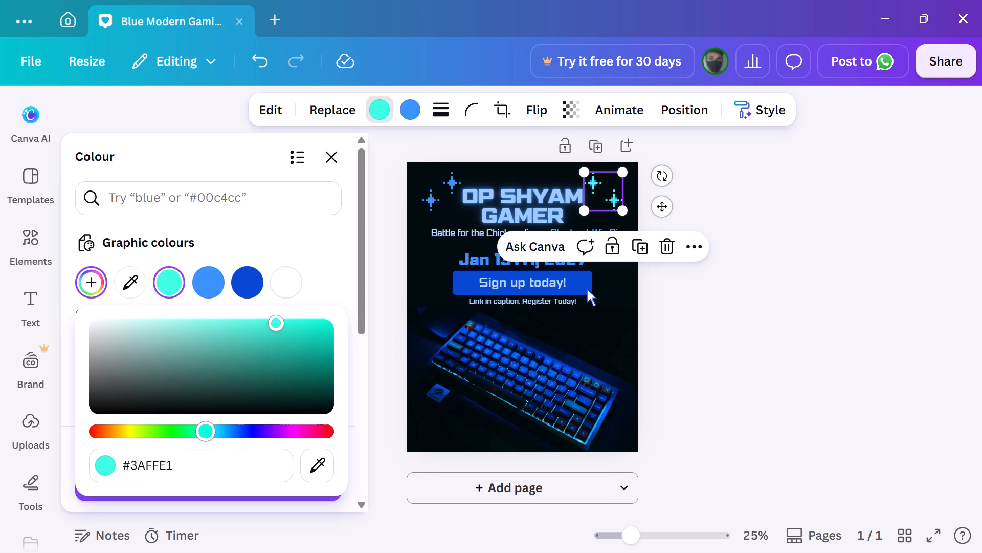
Recolour the main colour of the sparkle graphic left of the heading to a custom turquoise by shifting its hue toward green.
{"action": "left_click", "coordinate": [439, 190]}
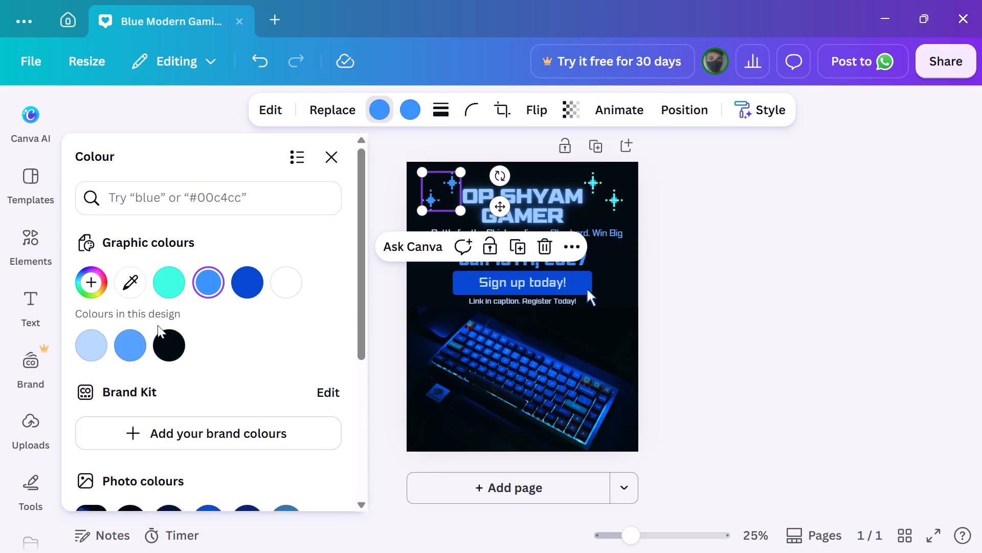
{"action": "left_click", "coordinate": [81, 288]}
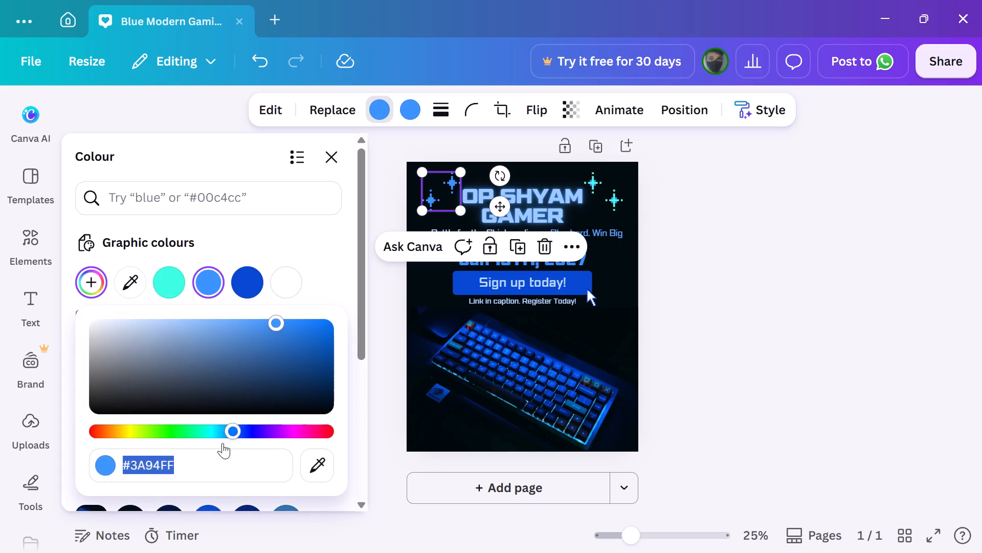
{"action": "left_click_drag", "start_coordinate": [234, 431], "coordinate": [214, 438]}
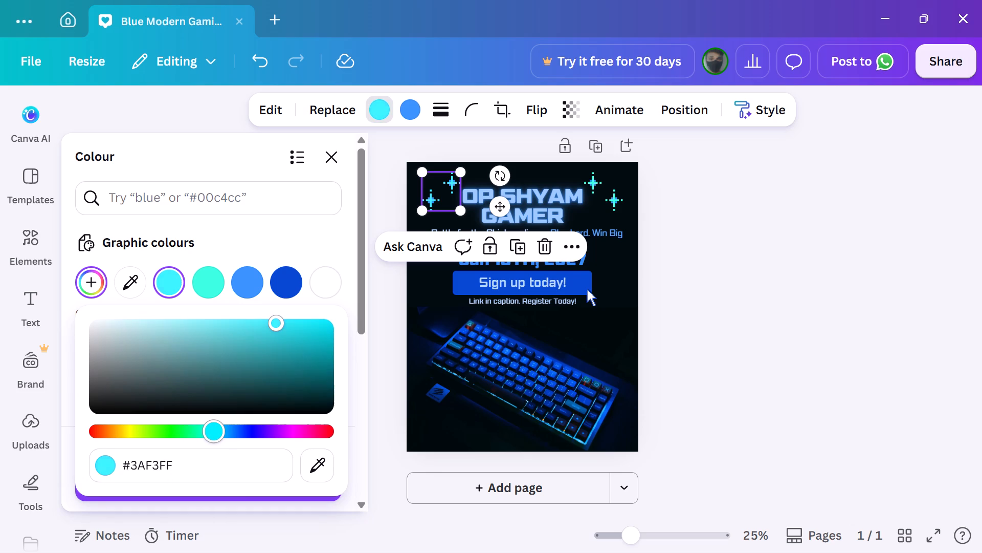
{"action": "left_click_drag", "start_coordinate": [214, 438], "coordinate": [209, 439]}
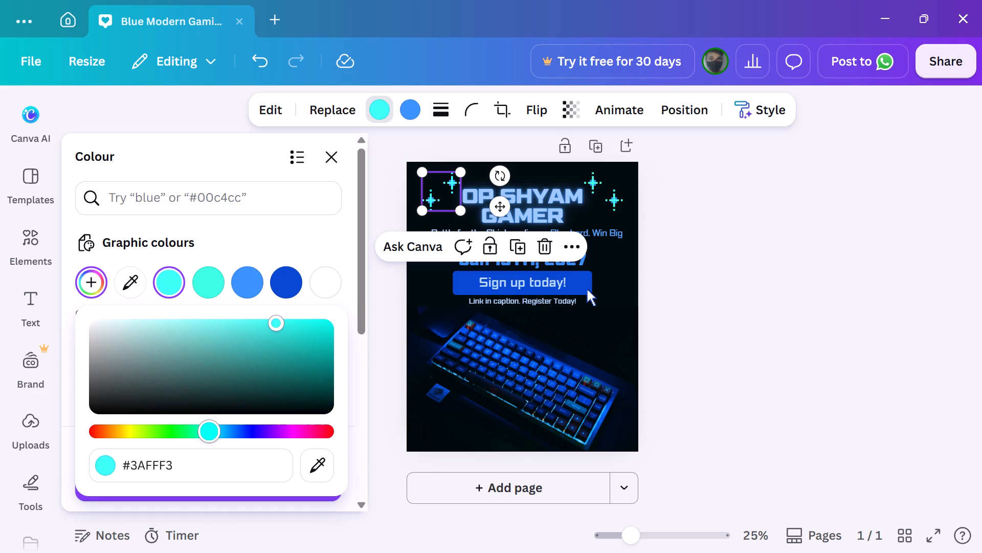
{"action": "left_click_drag", "start_coordinate": [209, 439], "coordinate": [203, 440]}
{"action": "left_click", "coordinate": [668, 341]}
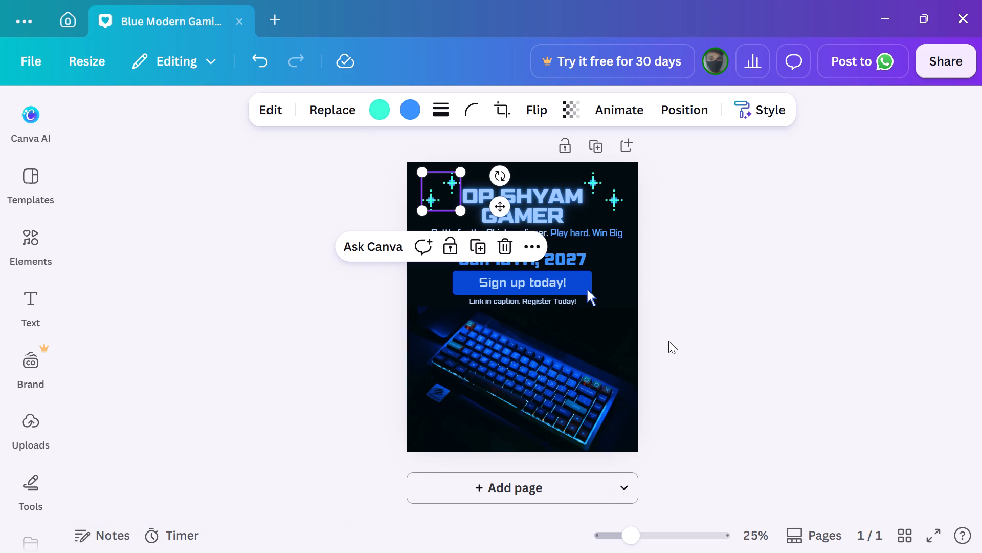
{"action": "left_click", "coordinate": [637, 258]}
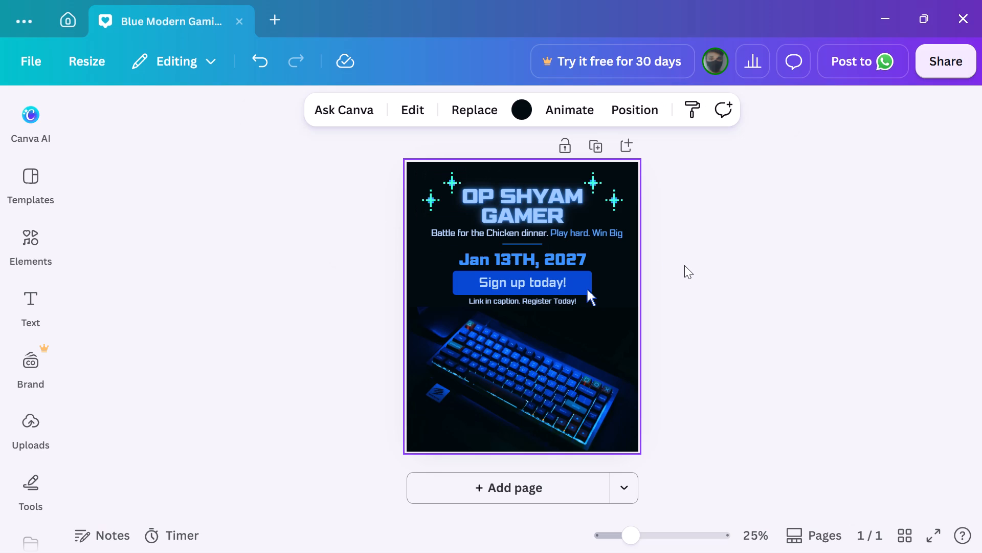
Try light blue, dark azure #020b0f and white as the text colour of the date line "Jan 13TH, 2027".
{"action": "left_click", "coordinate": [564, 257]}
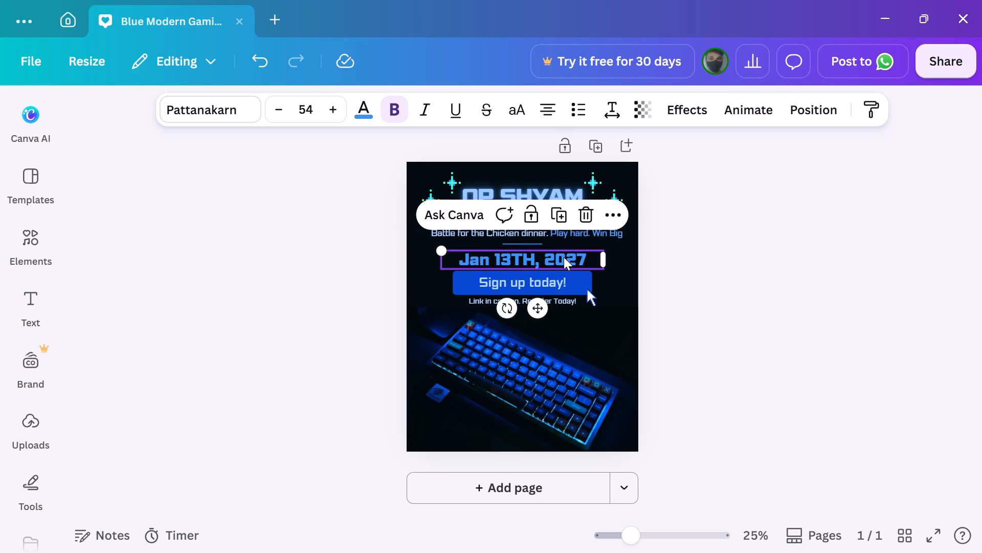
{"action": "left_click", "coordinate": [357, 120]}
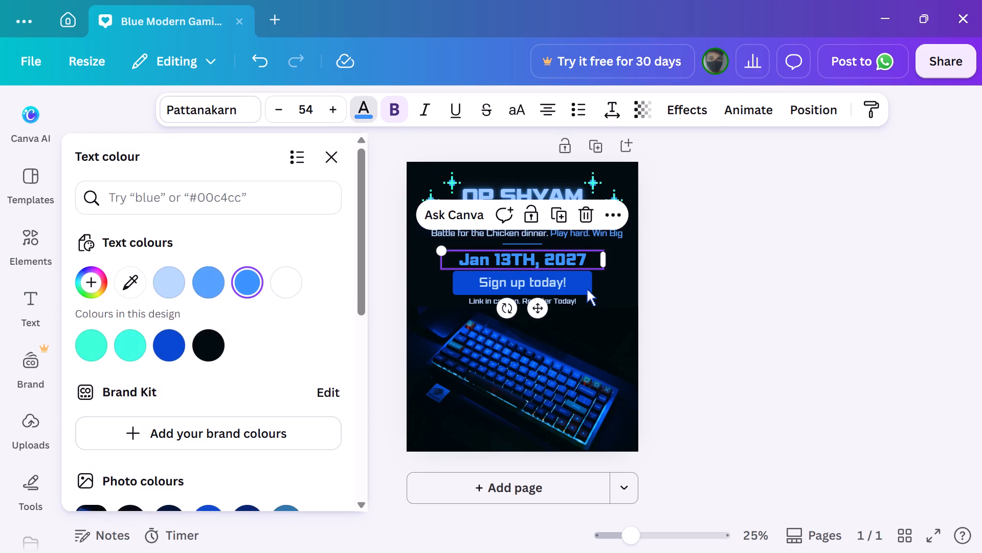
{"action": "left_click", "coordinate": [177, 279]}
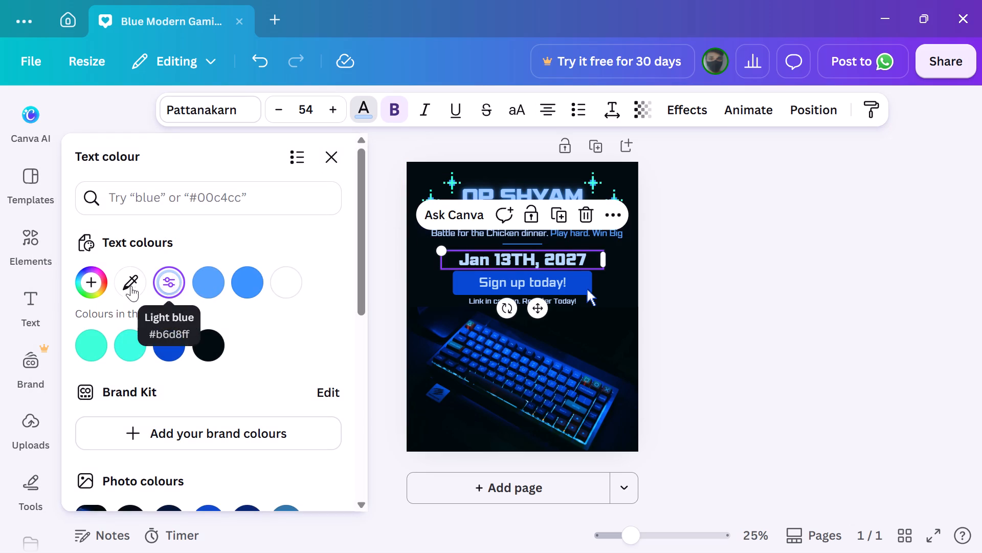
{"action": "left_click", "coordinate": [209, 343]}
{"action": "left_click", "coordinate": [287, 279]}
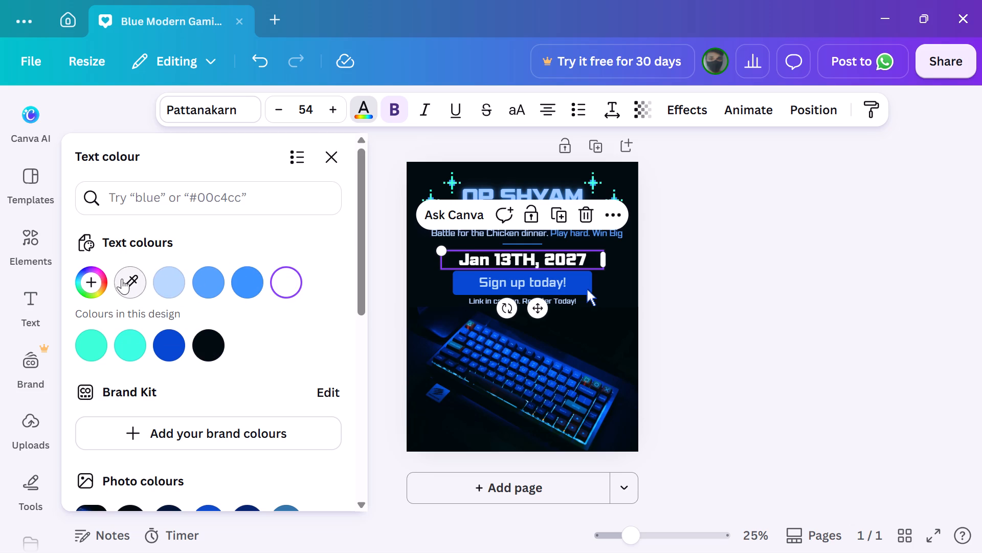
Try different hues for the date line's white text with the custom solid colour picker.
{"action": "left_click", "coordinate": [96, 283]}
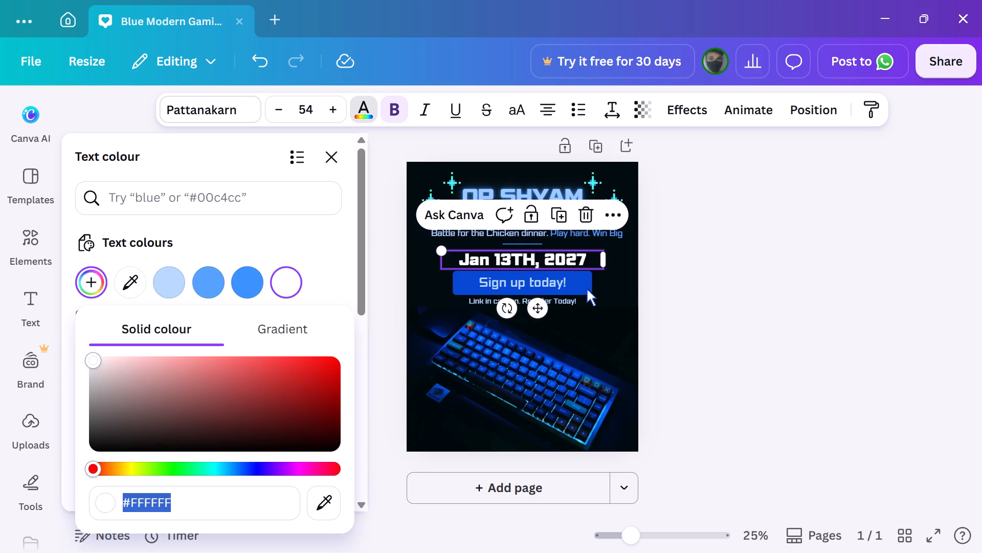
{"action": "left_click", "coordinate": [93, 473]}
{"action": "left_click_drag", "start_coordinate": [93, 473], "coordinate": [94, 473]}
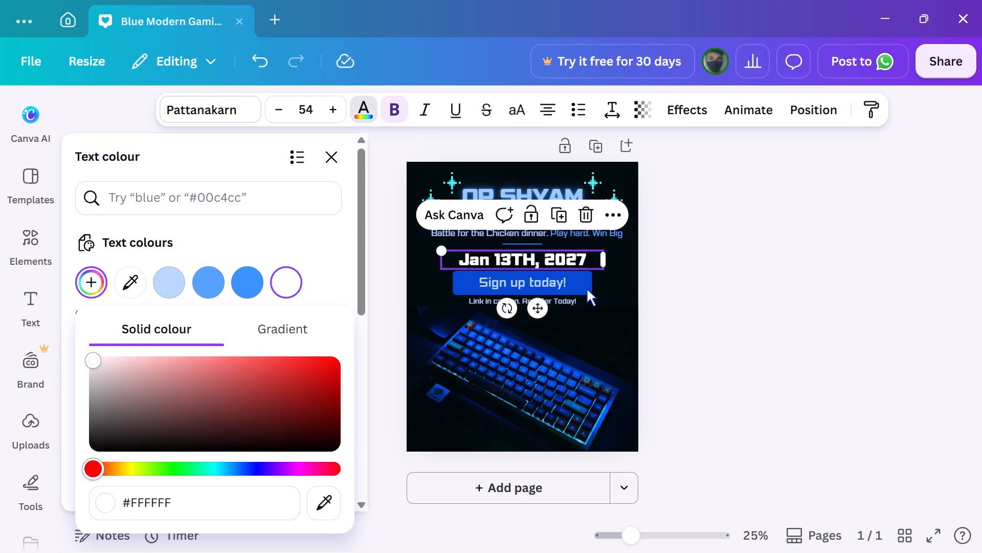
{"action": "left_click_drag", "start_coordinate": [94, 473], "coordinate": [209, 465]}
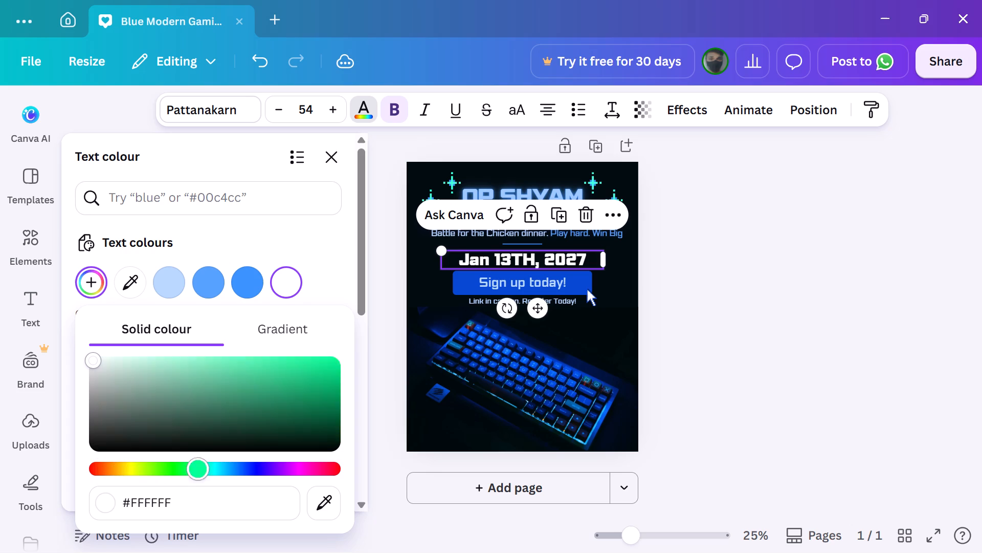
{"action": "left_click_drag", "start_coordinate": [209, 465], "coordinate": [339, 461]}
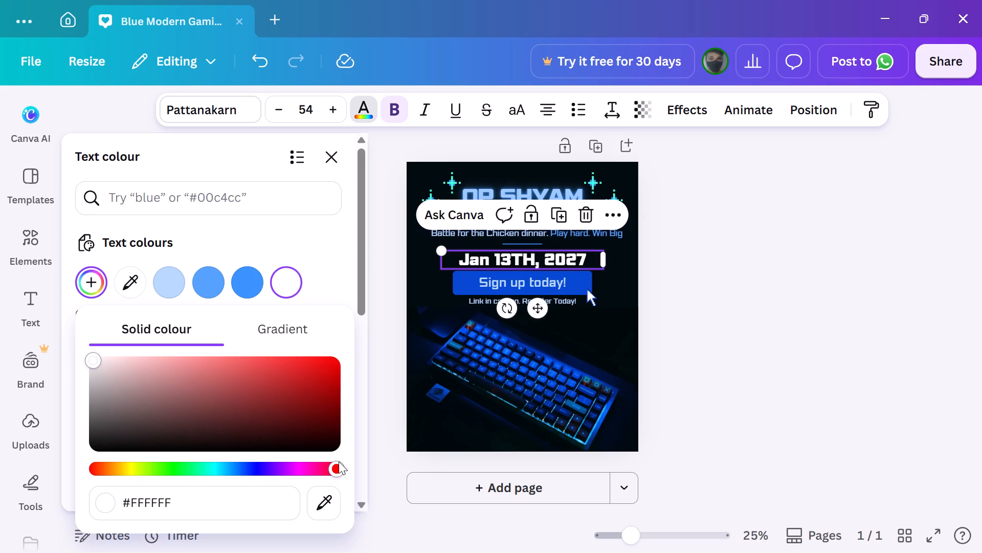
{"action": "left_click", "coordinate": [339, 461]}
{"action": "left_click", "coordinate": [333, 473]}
Set the date line's text colour to a blue sampled with the eyedropper from the sparkle graphic right of the heading.
{"action": "left_click", "coordinate": [131, 276]}
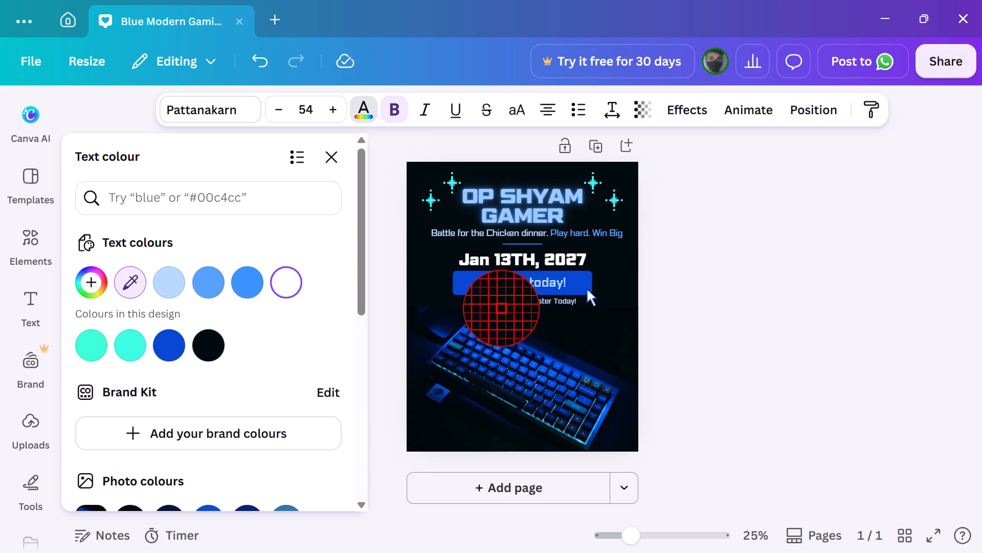
{"action": "left_click", "coordinate": [613, 203]}
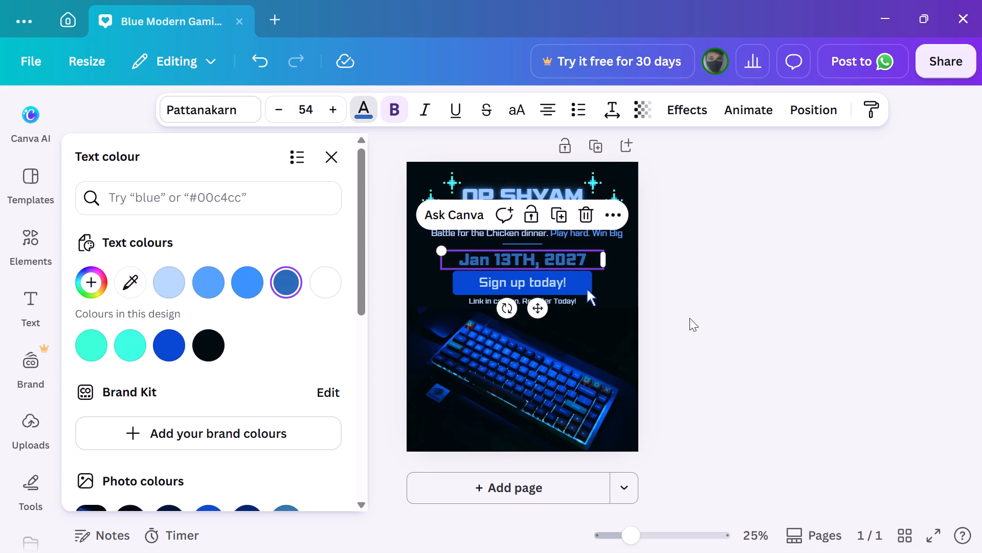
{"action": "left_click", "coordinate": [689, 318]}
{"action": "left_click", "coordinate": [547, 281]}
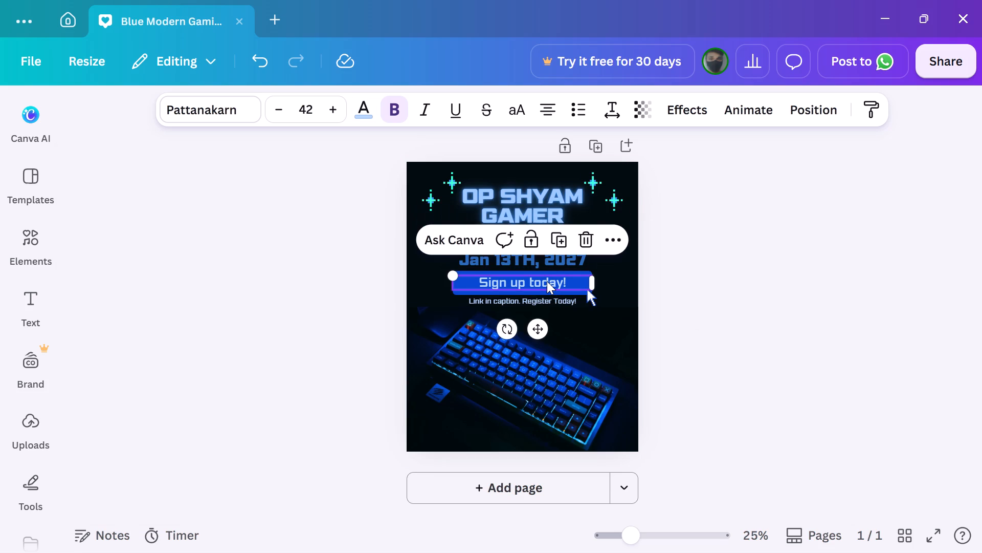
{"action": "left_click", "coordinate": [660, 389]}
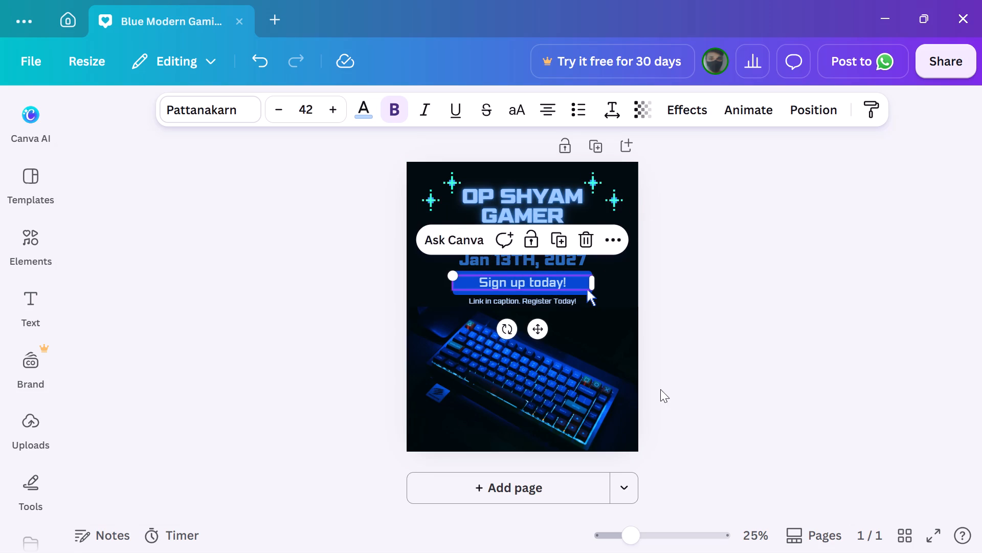
Add a new blank page after the poster page.
{"action": "left_click", "coordinate": [496, 492]}
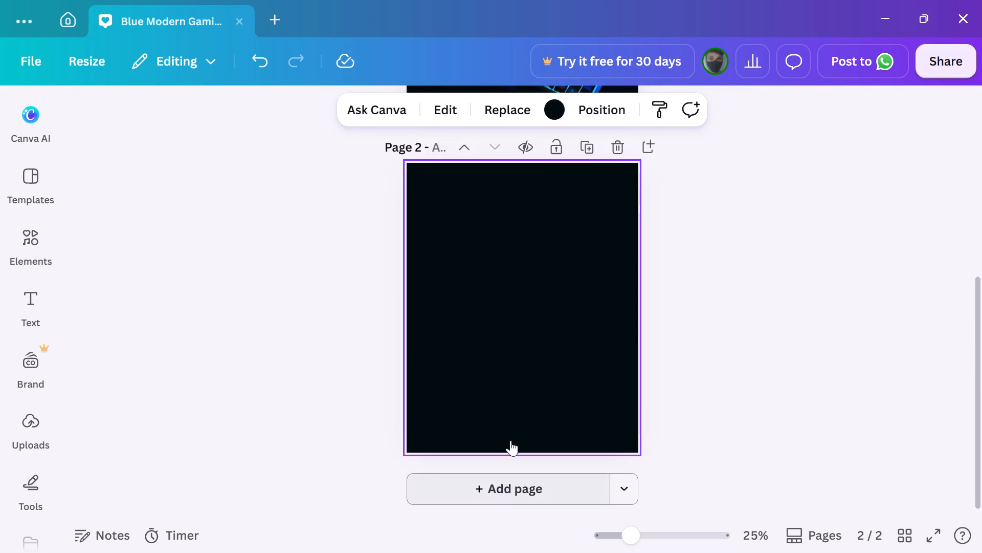
{"action": "left_click", "coordinate": [536, 326]}
Copy the blue keyboard photo from page 1 and paste it onto the lower half of page 2.
{"action": "scroll", "coordinate": [528, 256], "scroll_direction": "up", "scroll_amount": 3}
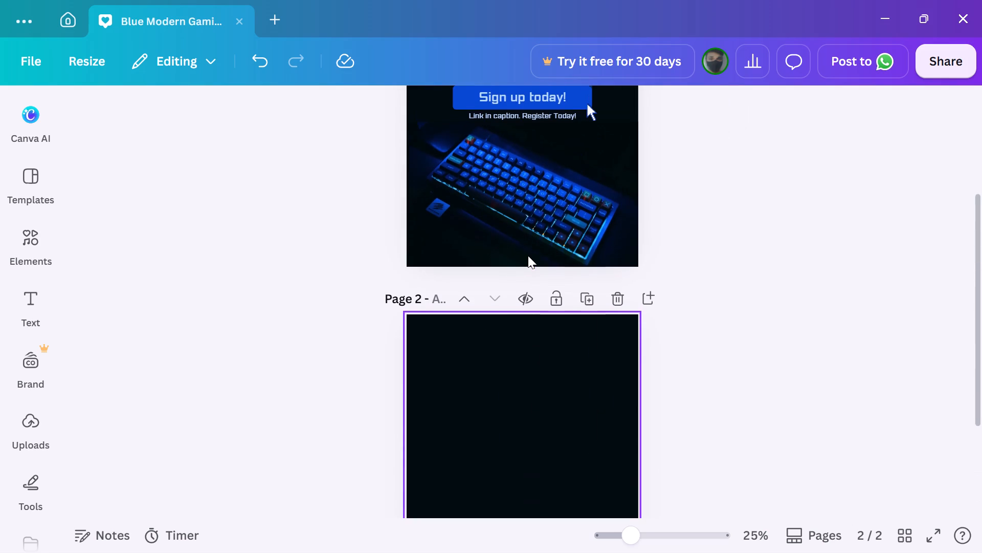
{"action": "left_click", "coordinate": [535, 208]}
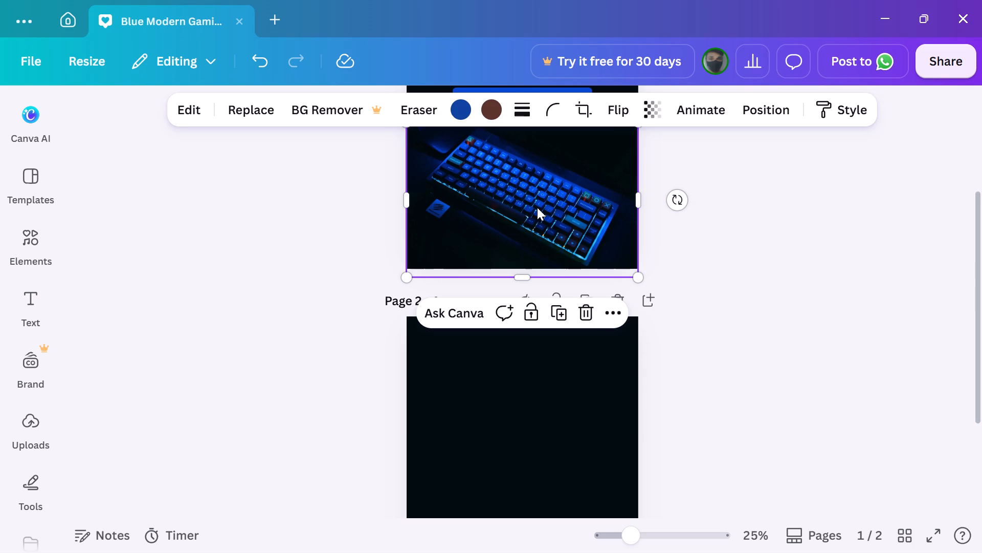
{"action": "key", "text": "ctrl+c"}
{"action": "left_click", "coordinate": [537, 207]}
{"action": "left_click", "coordinate": [516, 461]}
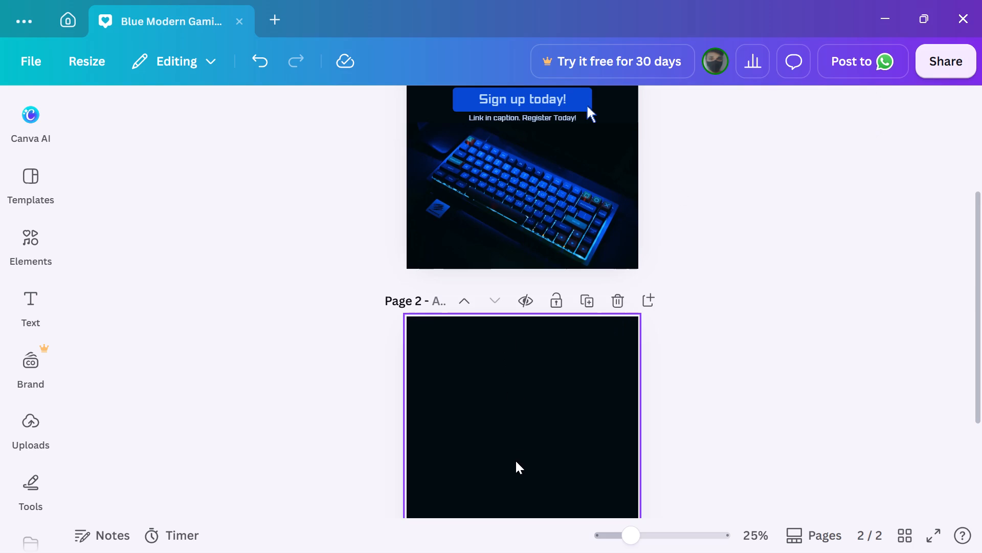
{"action": "double_click", "coordinate": [516, 461]}
{"action": "scroll", "coordinate": [516, 461], "scroll_direction": "down", "scroll_amount": 3}
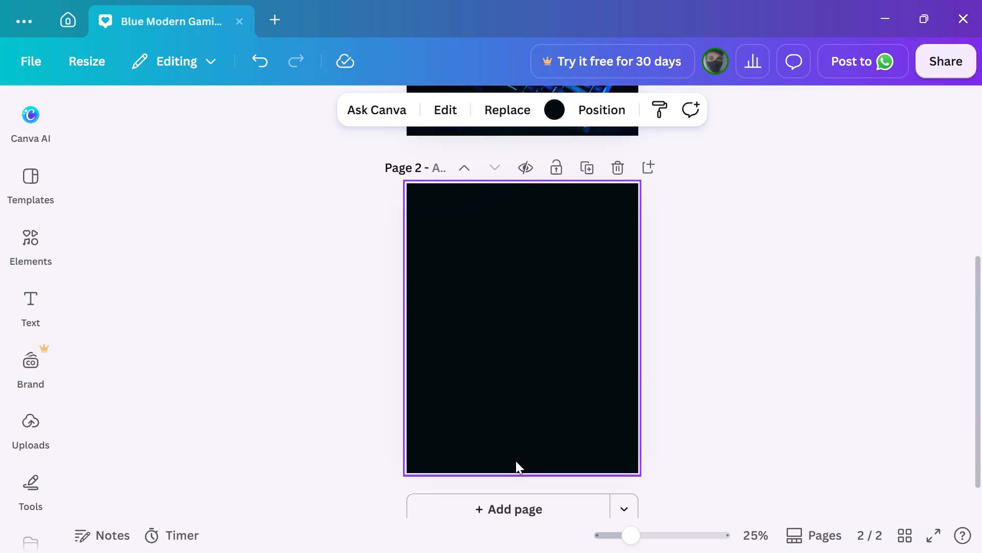
{"action": "scroll", "coordinate": [516, 461], "scroll_direction": "down", "scroll_amount": 1}
{"action": "left_click", "coordinate": [507, 400]}
{"action": "key", "text": "ctrl+v"}
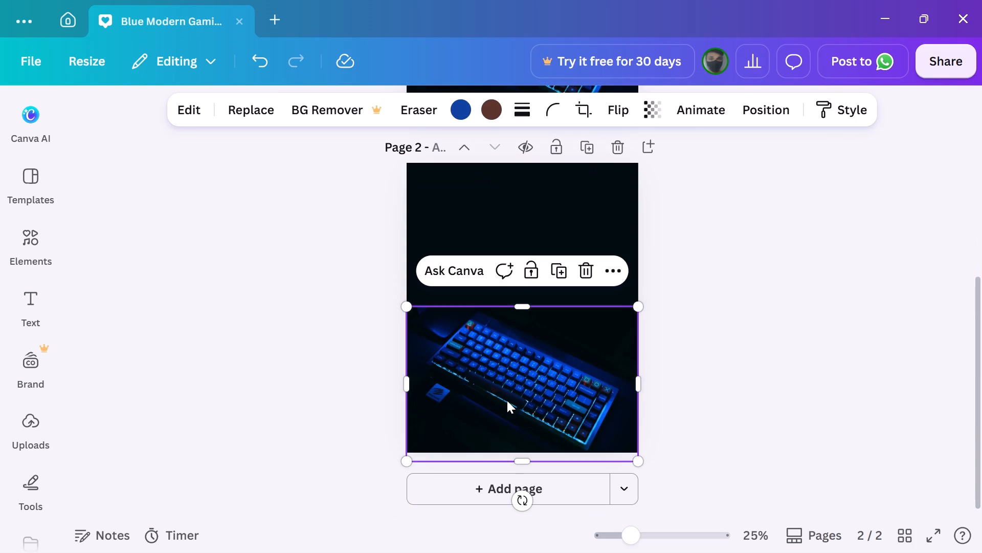
{"action": "left_click", "coordinate": [767, 356]}
Paste a second copy of the keyboard photo on page 2 and place it across the page's upper half, aligned with the page sides.
{"action": "scroll", "coordinate": [623, 305], "scroll_direction": "up", "scroll_amount": 1}
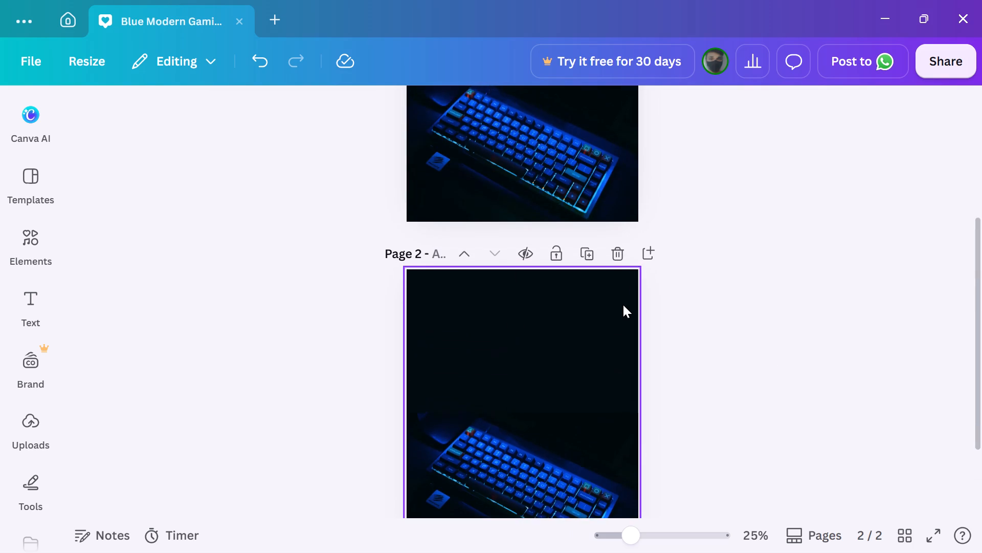
{"action": "scroll", "coordinate": [623, 305], "scroll_direction": "down", "scroll_amount": 4}
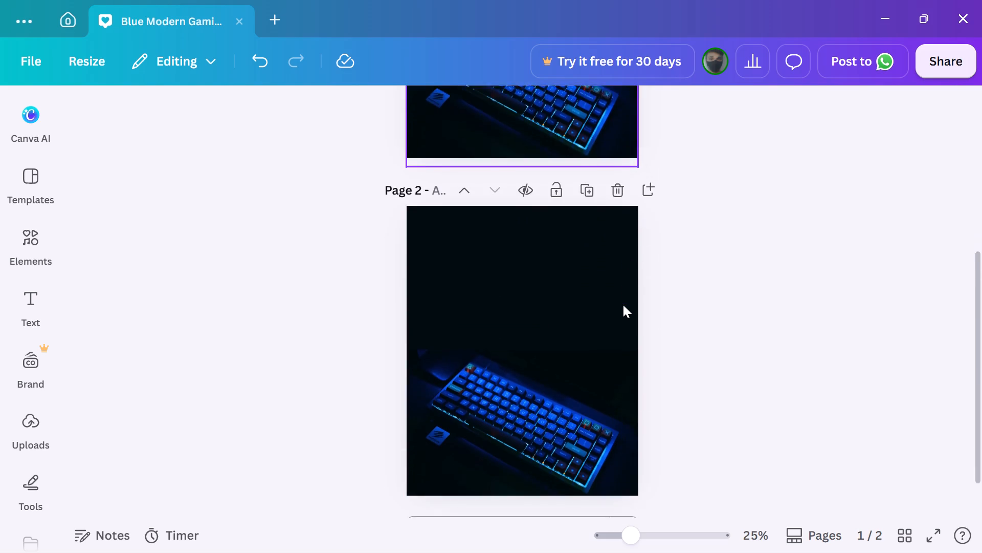
{"action": "left_click", "coordinate": [526, 251]}
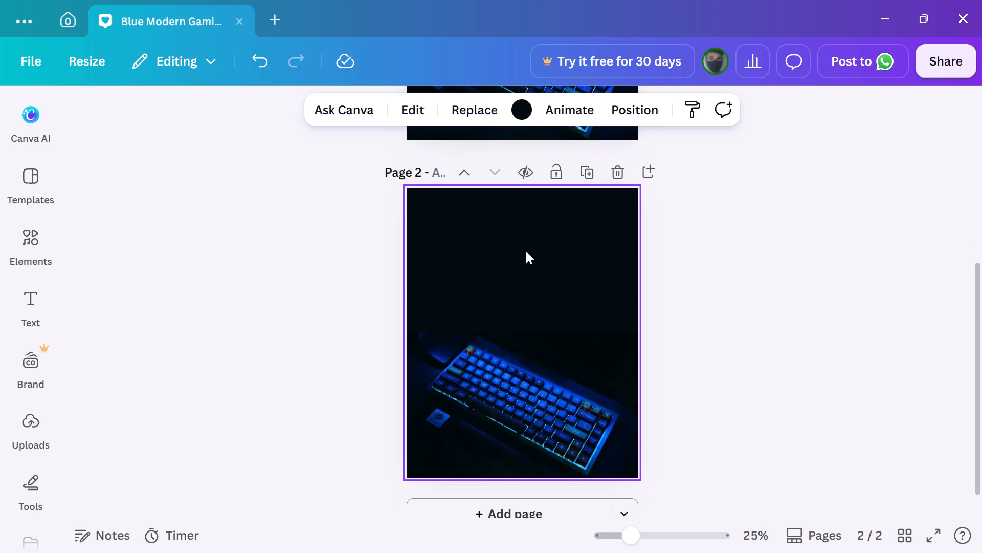
{"action": "key", "text": "ctrl+v"}
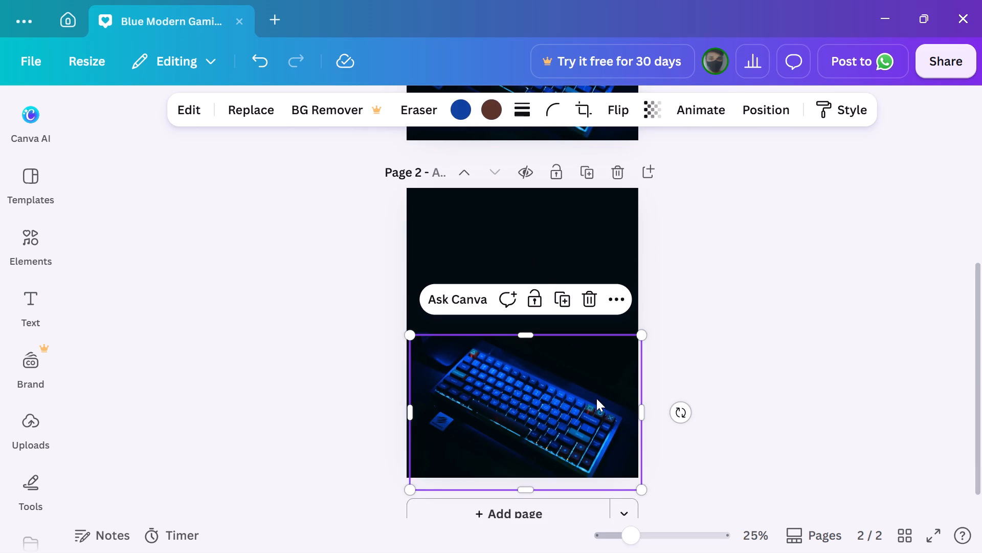
{"action": "left_click_drag", "start_coordinate": [596, 398], "coordinate": [590, 251]}
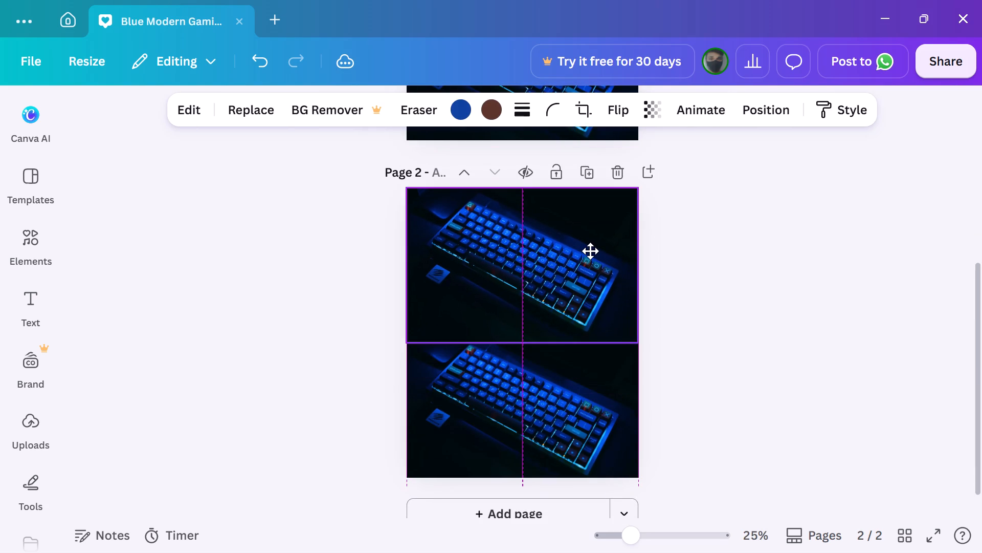
{"action": "left_click_drag", "start_coordinate": [590, 251], "coordinate": [587, 240]}
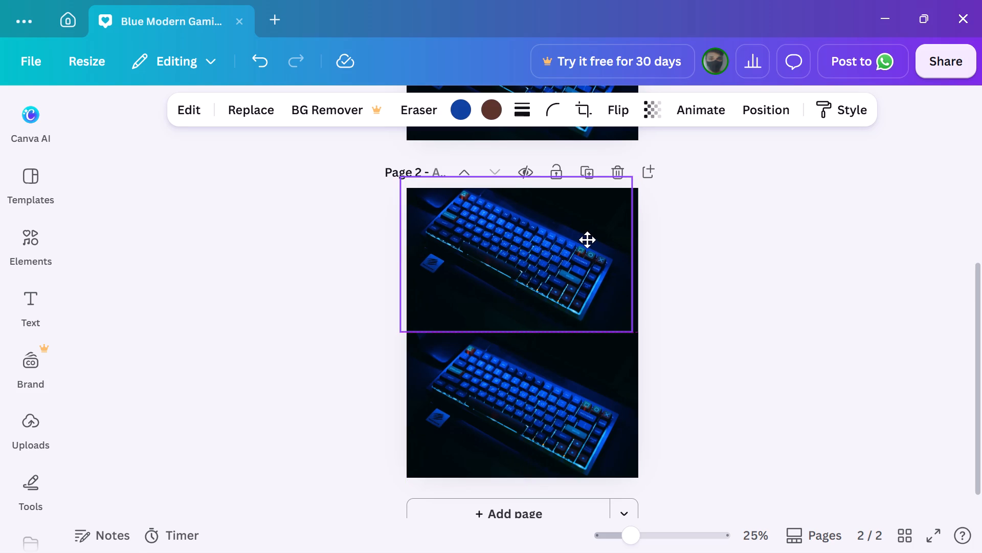
{"action": "left_click_drag", "start_coordinate": [587, 240], "coordinate": [587, 240]}
{"action": "left_click_drag", "start_coordinate": [587, 240], "coordinate": [598, 243]}
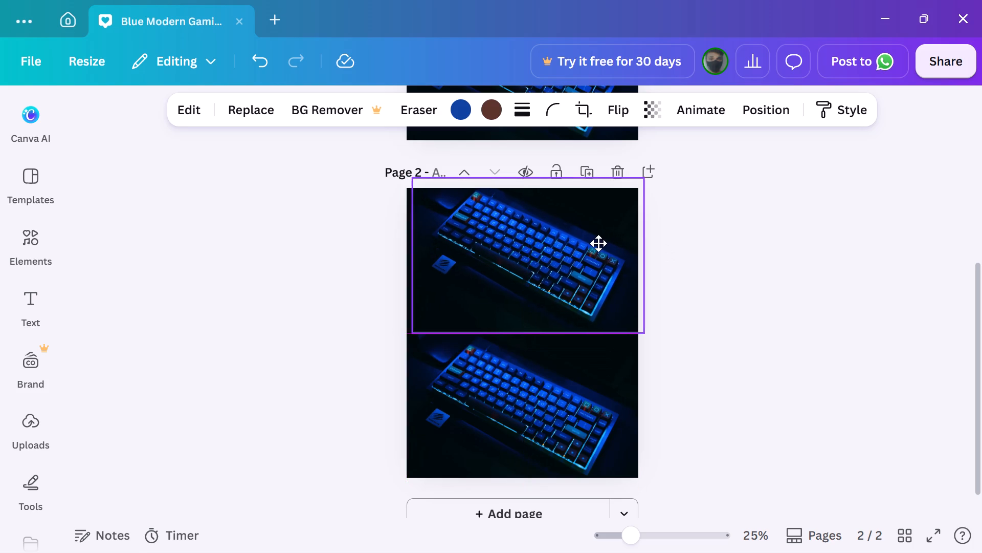
{"action": "left_click_drag", "start_coordinate": [598, 243], "coordinate": [594, 244]}
{"action": "left_click", "coordinate": [739, 343]}
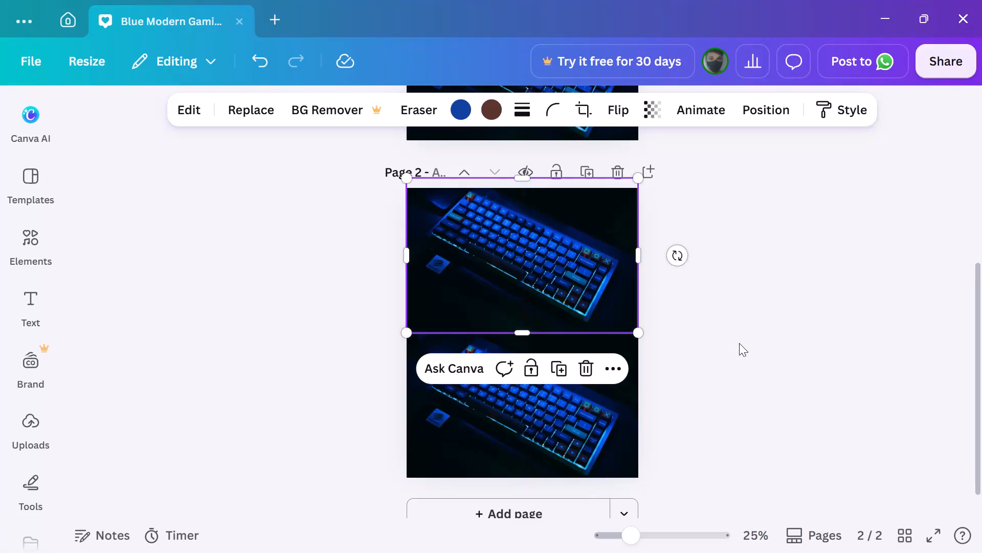
Set the transparency of the upper keyboard photo on page 2 to 37.
{"action": "scroll", "coordinate": [663, 382], "scroll_direction": "up", "scroll_amount": 4}
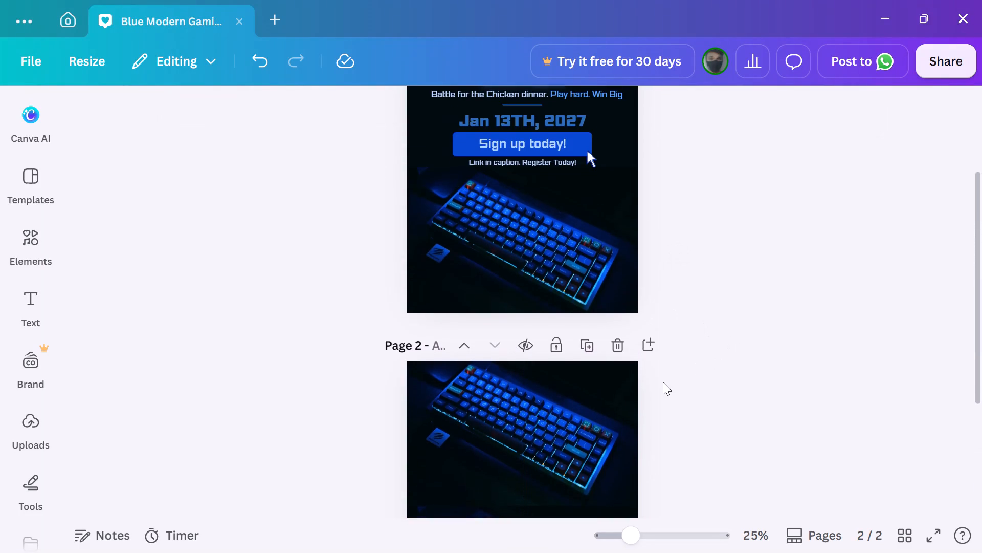
{"action": "scroll", "coordinate": [663, 382], "scroll_direction": "down", "scroll_amount": 1}
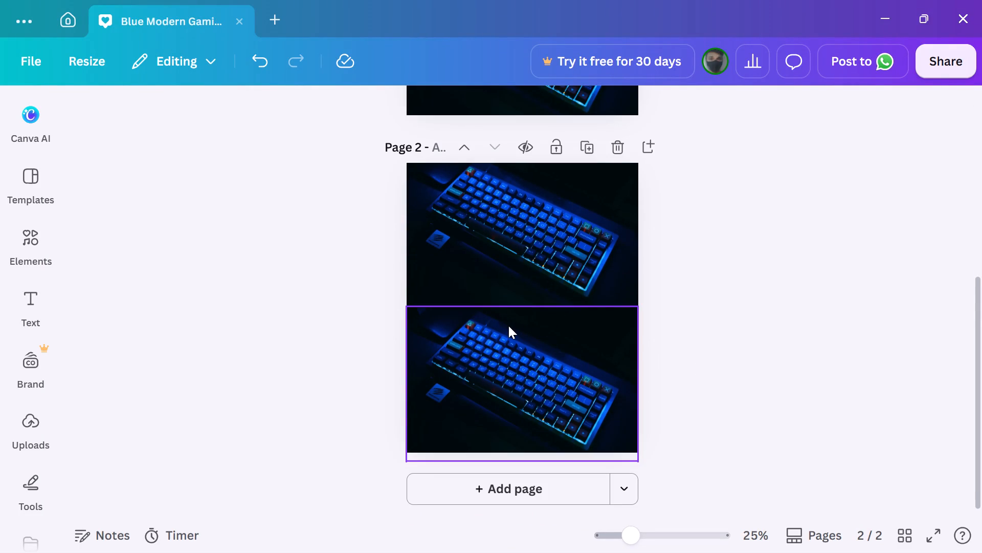
{"action": "left_click", "coordinate": [483, 250]}
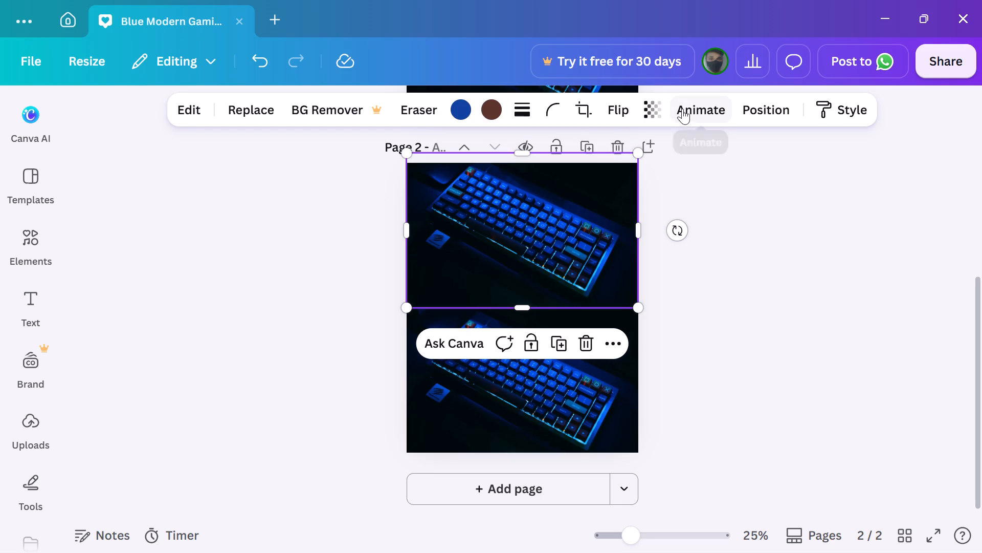
{"action": "left_click", "coordinate": [839, 108]}
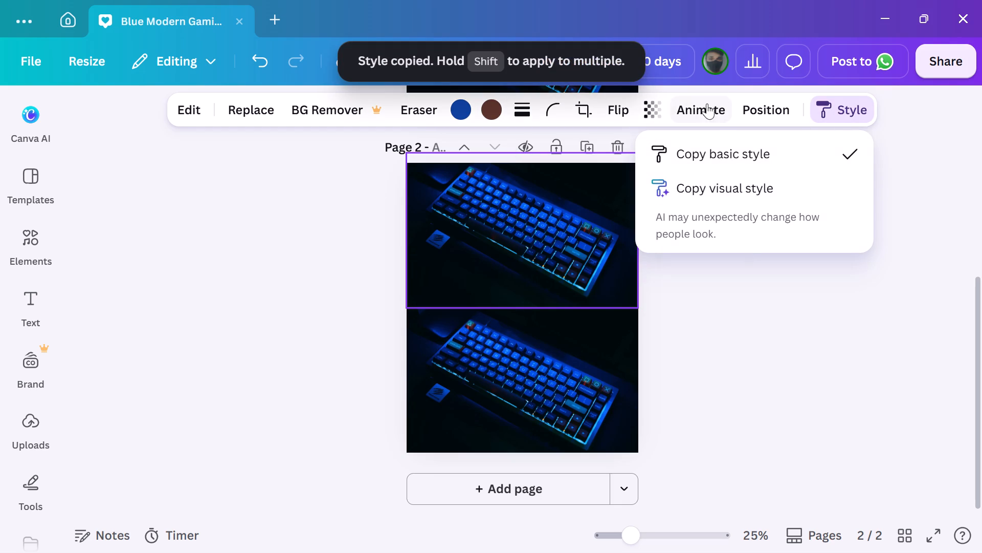
{"action": "left_click", "coordinate": [660, 108]}
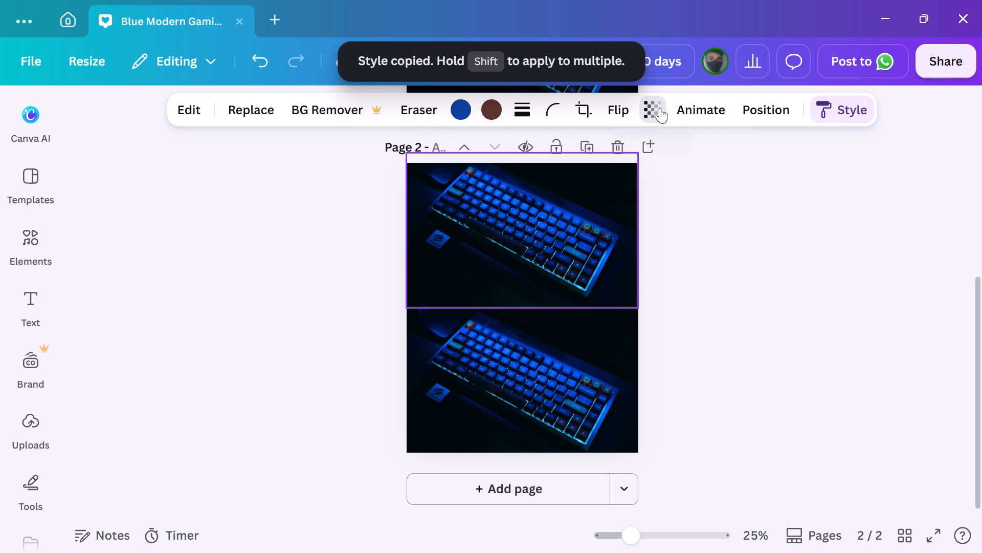
{"action": "left_click_drag", "start_coordinate": [693, 183], "coordinate": [645, 189]}
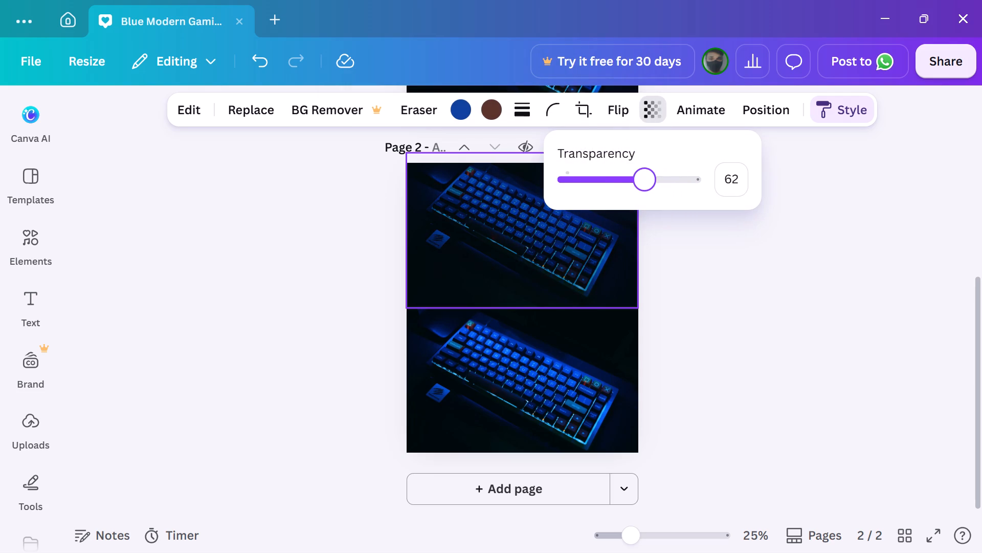
{"action": "left_click_drag", "start_coordinate": [645, 189], "coordinate": [622, 188]}
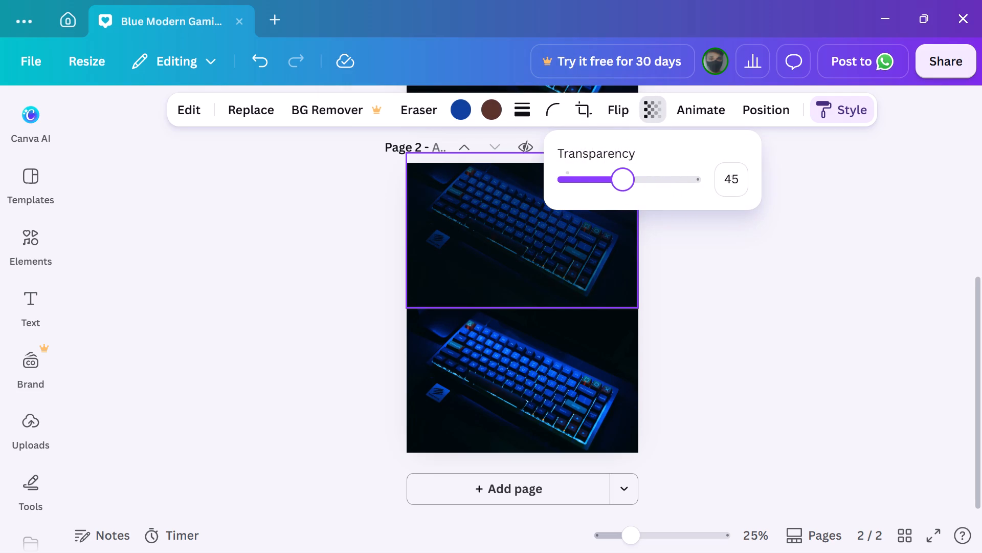
{"action": "left_click_drag", "start_coordinate": [622, 188], "coordinate": [601, 188]}
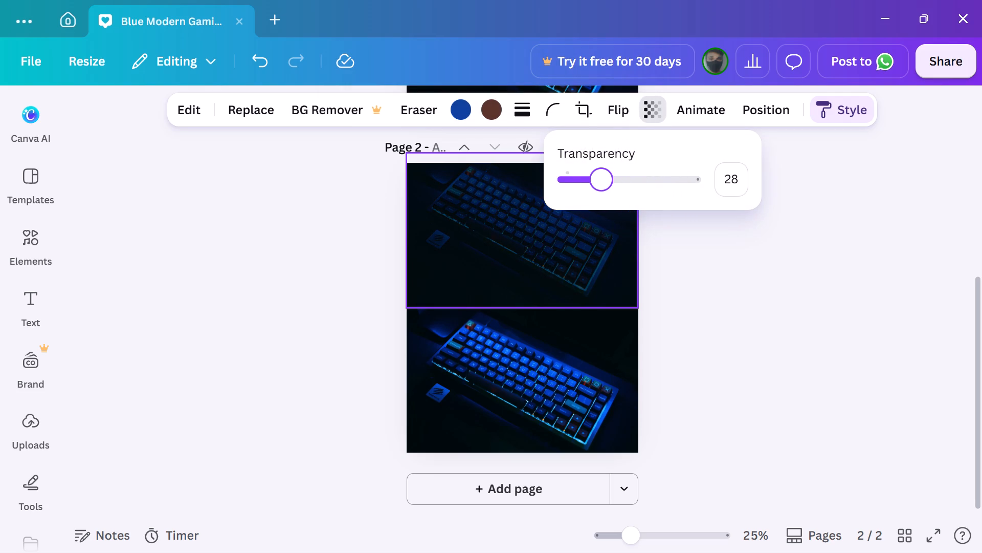
{"action": "left_click_drag", "start_coordinate": [601, 188], "coordinate": [612, 189]}
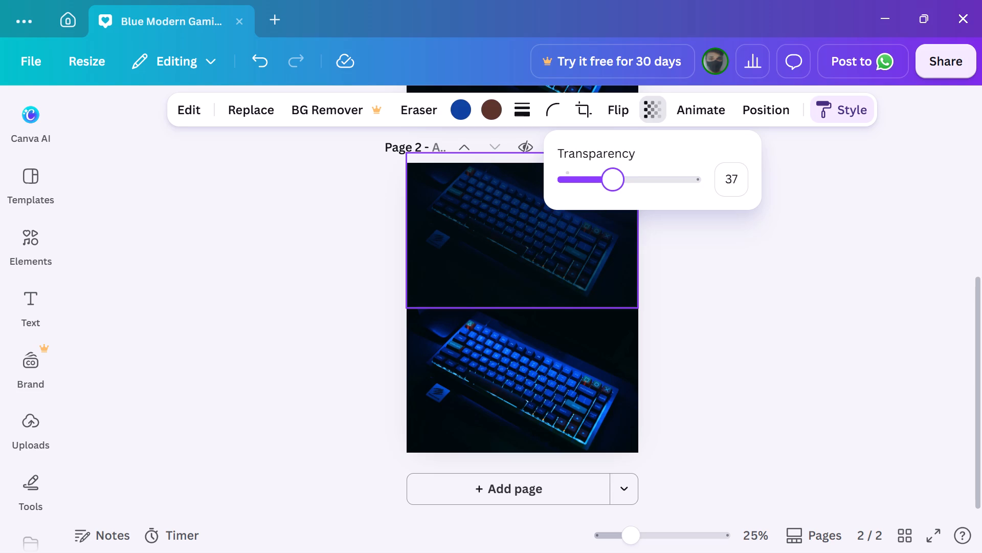
{"action": "left_click", "coordinate": [664, 424]}
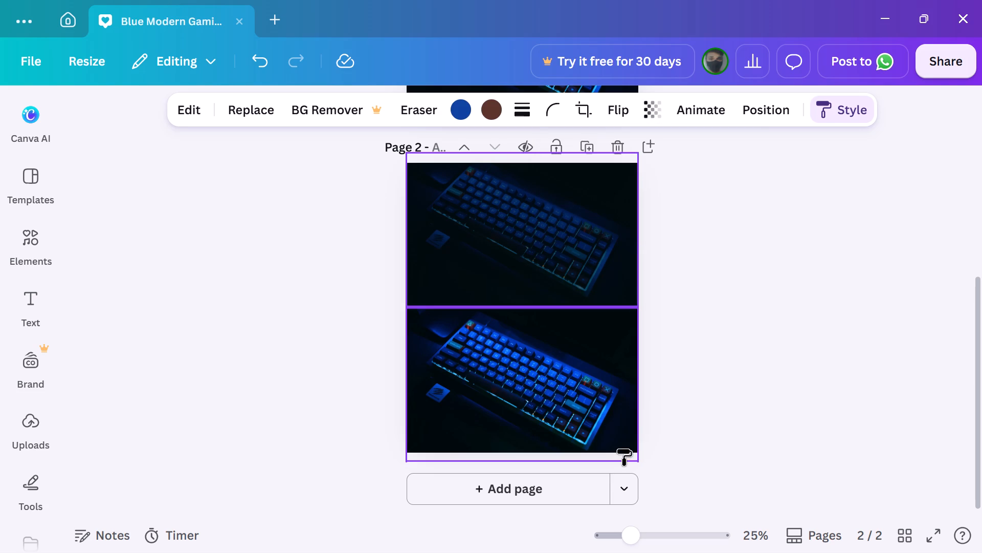
{"action": "left_click", "coordinate": [621, 444]}
{"action": "left_click", "coordinate": [666, 457]}
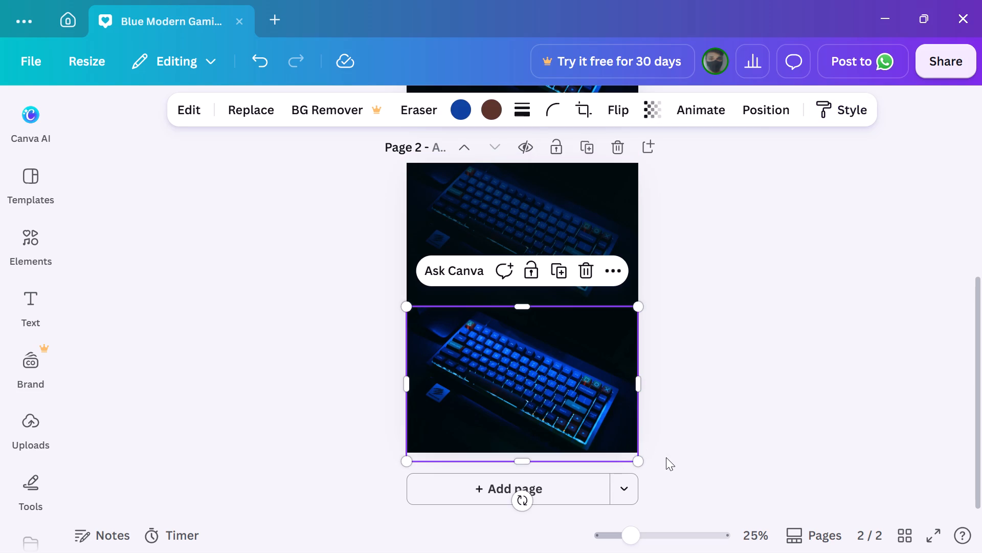
{"action": "double_click", "coordinate": [674, 226]}
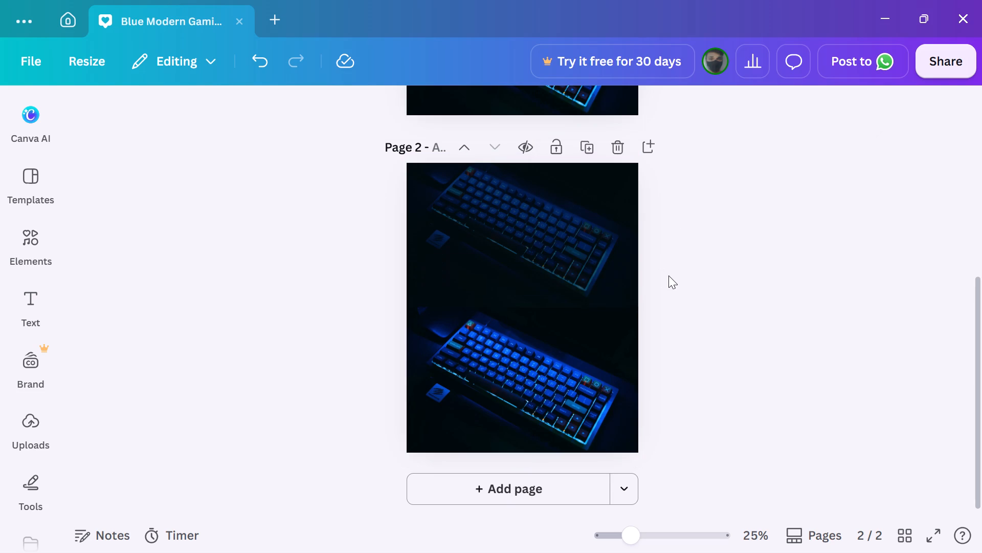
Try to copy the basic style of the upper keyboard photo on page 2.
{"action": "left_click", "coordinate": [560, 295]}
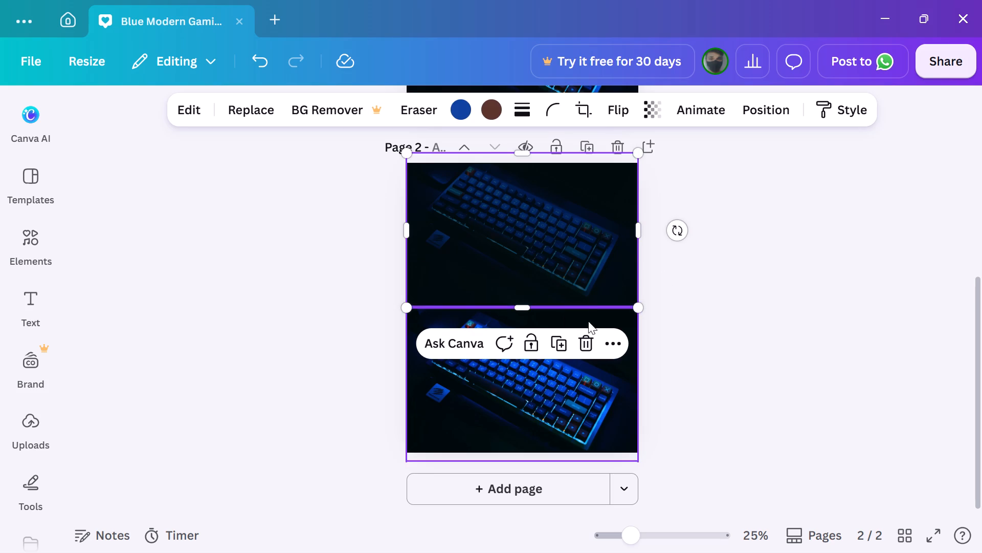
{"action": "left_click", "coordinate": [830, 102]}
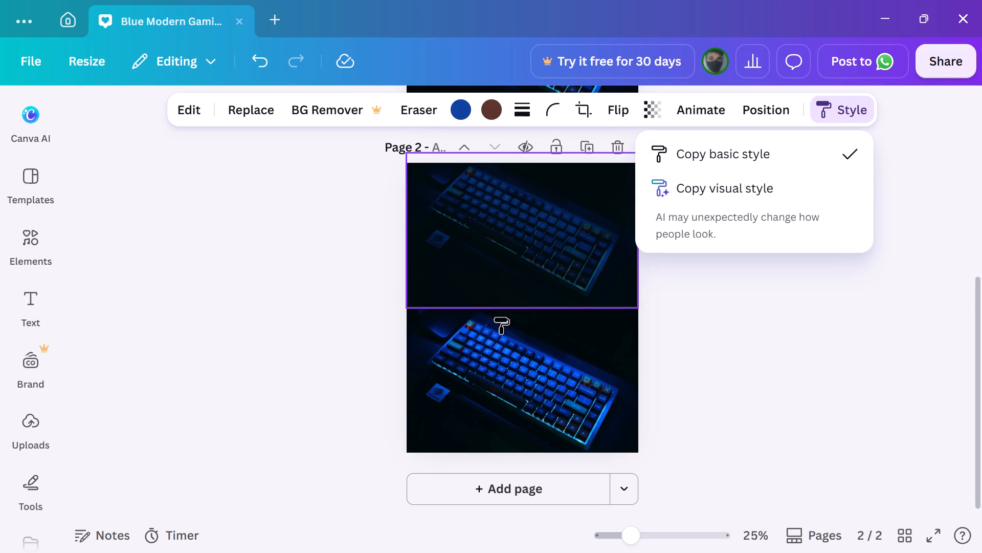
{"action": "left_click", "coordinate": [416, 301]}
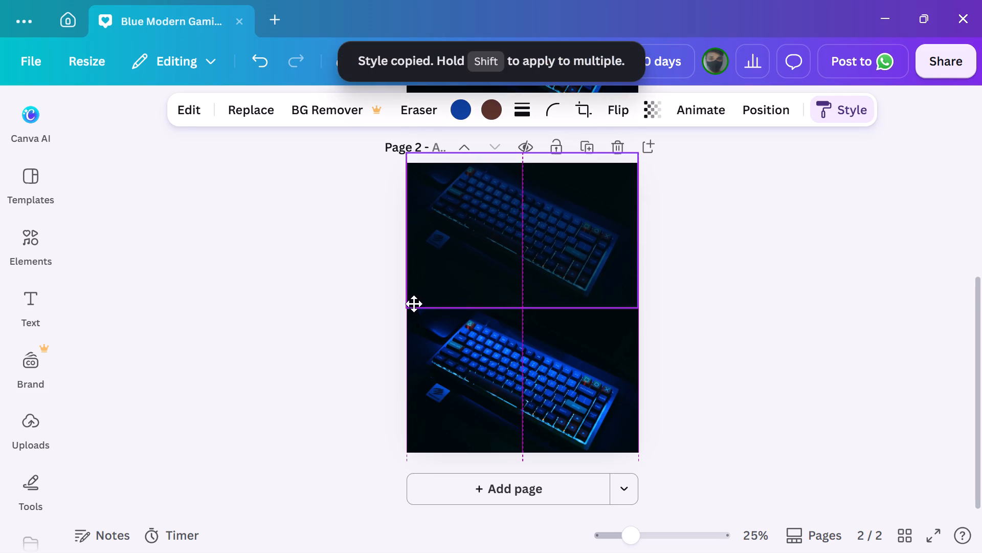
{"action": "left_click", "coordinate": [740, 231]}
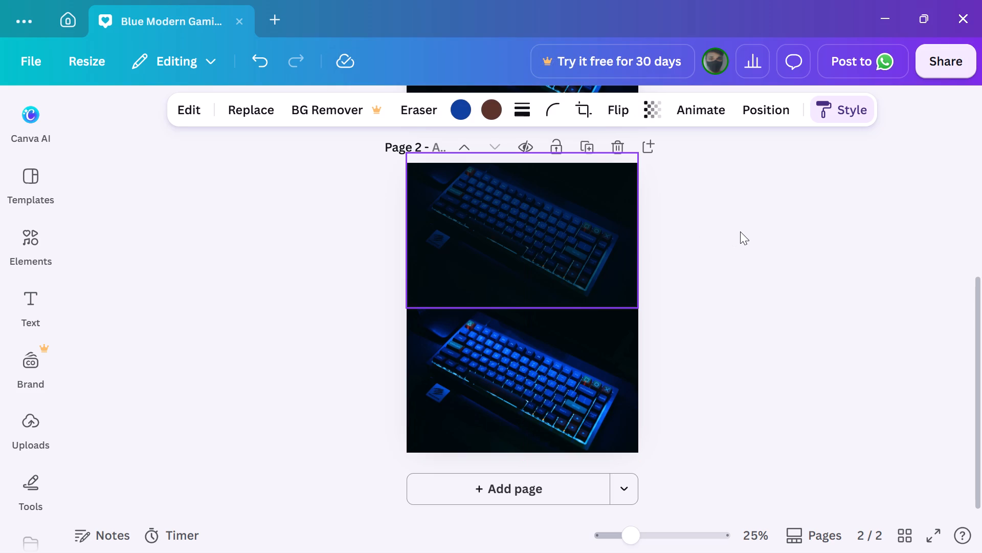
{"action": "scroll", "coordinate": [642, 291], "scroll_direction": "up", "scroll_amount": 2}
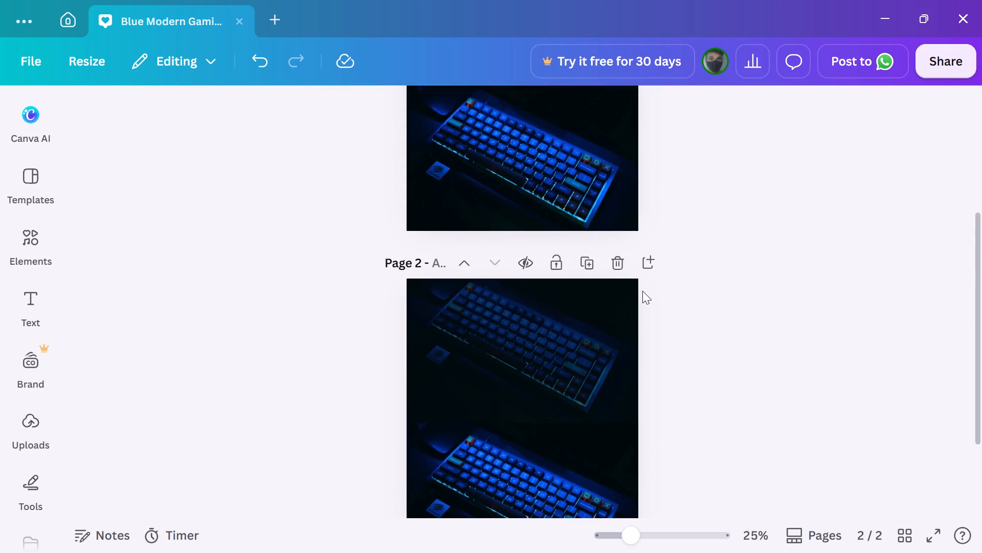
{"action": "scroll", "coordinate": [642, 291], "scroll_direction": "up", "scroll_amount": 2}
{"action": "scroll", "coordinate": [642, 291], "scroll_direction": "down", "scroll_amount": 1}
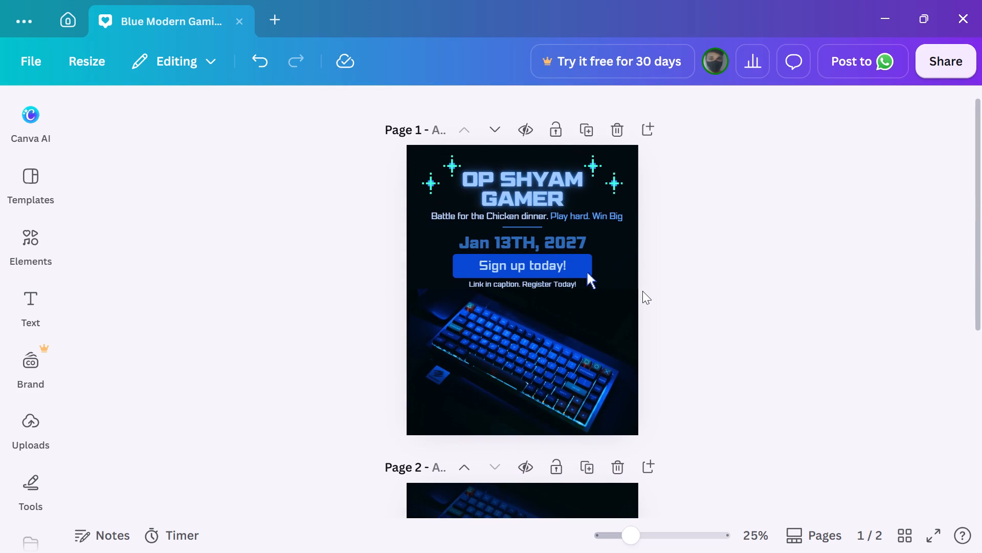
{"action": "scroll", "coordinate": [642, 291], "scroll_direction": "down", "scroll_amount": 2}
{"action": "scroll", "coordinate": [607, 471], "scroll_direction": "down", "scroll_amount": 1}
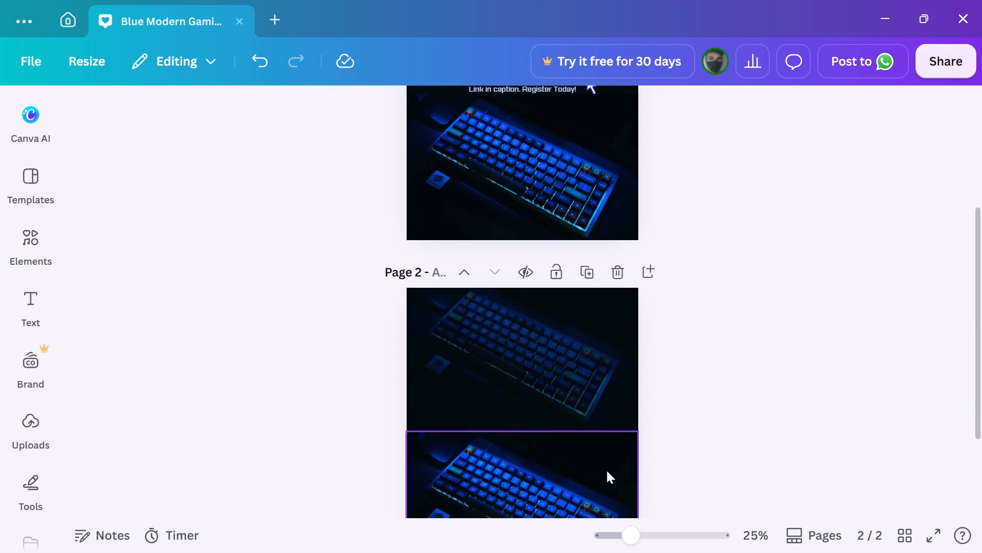
Add a sticky note to page 2, shorten it to about 240 by 160, and move it up over the faded keyboard, centred.
{"action": "type", "text": "js"}
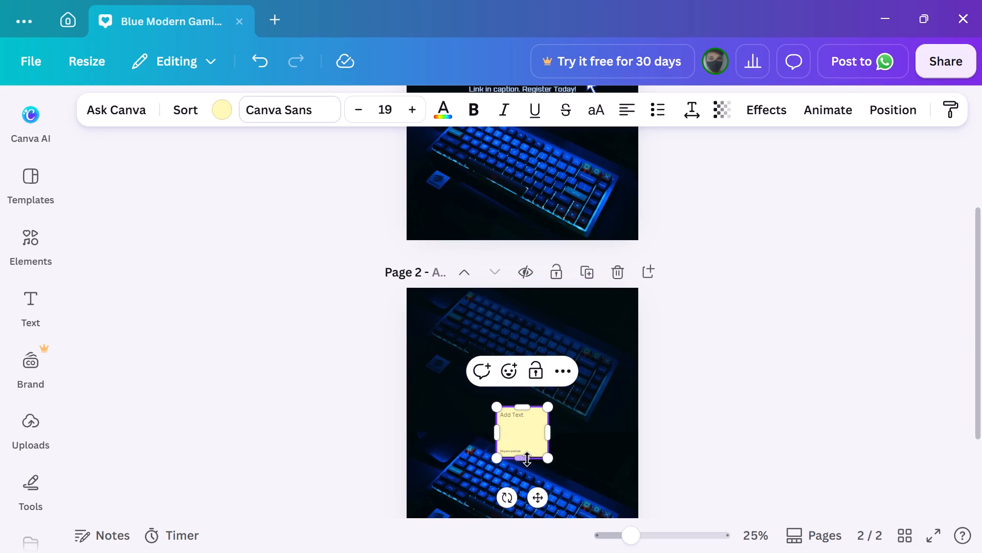
{"action": "left_click_drag", "start_coordinate": [520, 460], "coordinate": [519, 416]}
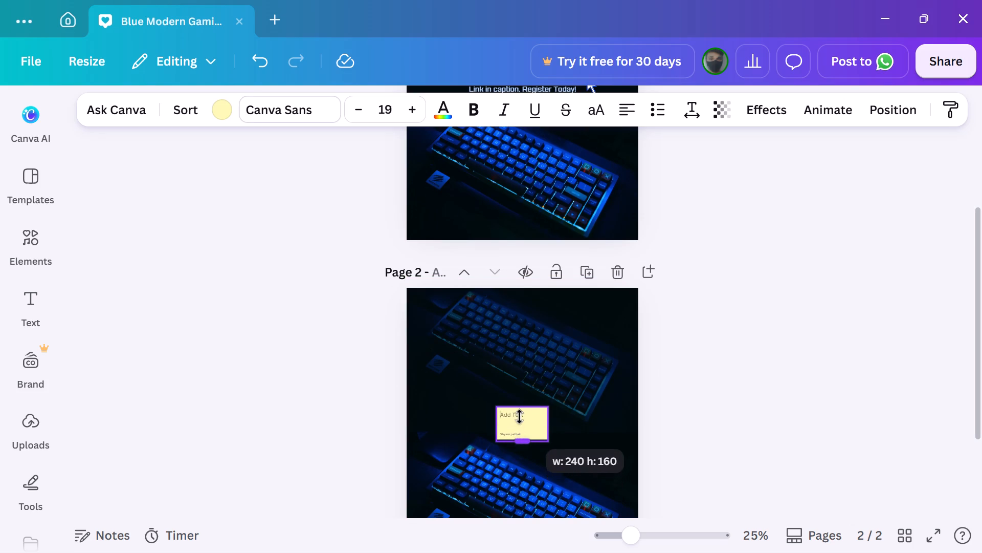
{"action": "left_click_drag", "start_coordinate": [519, 416], "coordinate": [519, 415]}
{"action": "left_click_drag", "start_coordinate": [522, 421], "coordinate": [515, 370]}
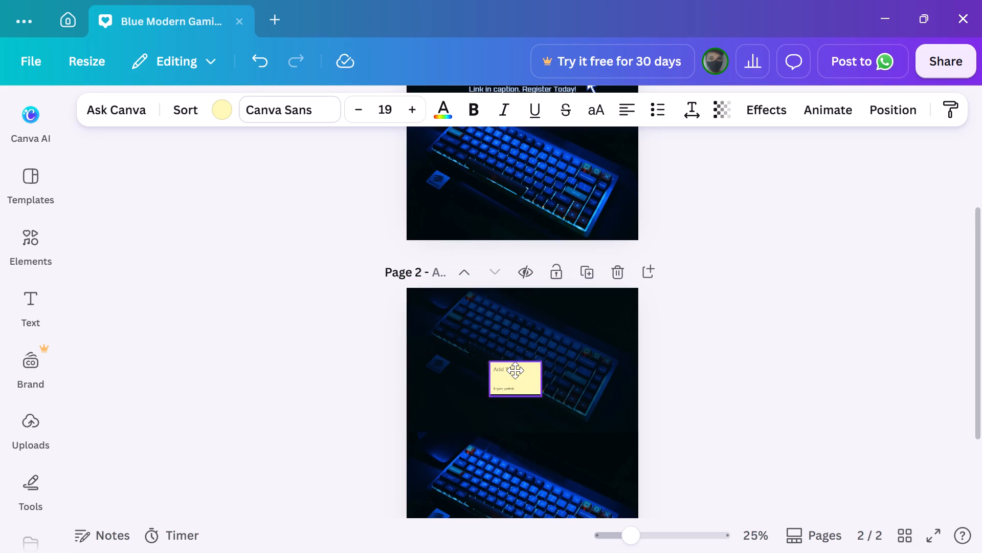
{"action": "left_click_drag", "start_coordinate": [515, 370], "coordinate": [519, 335]}
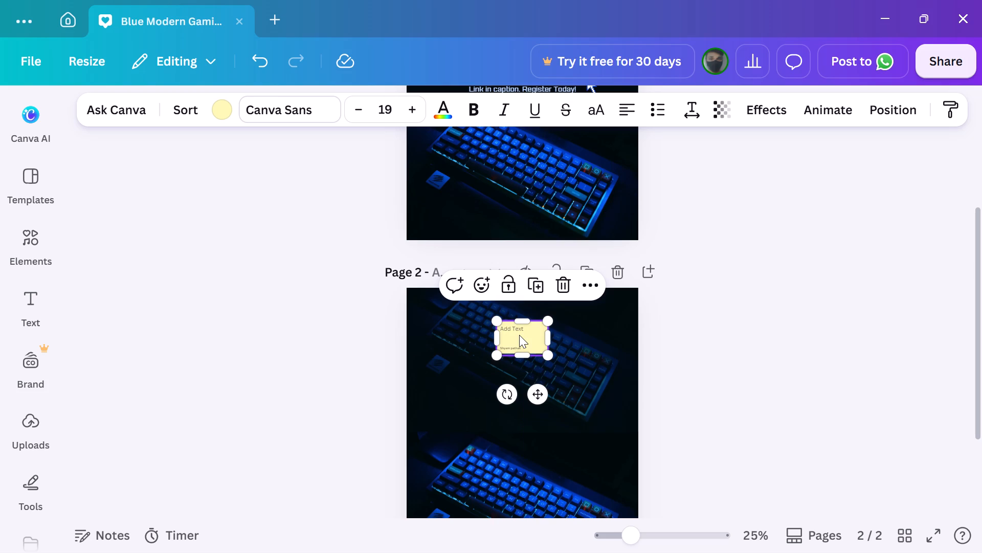
Enter "hello everyone" as the sticky note's text.
{"action": "double_click", "coordinate": [519, 335]}
{"action": "type", "text": "he"}
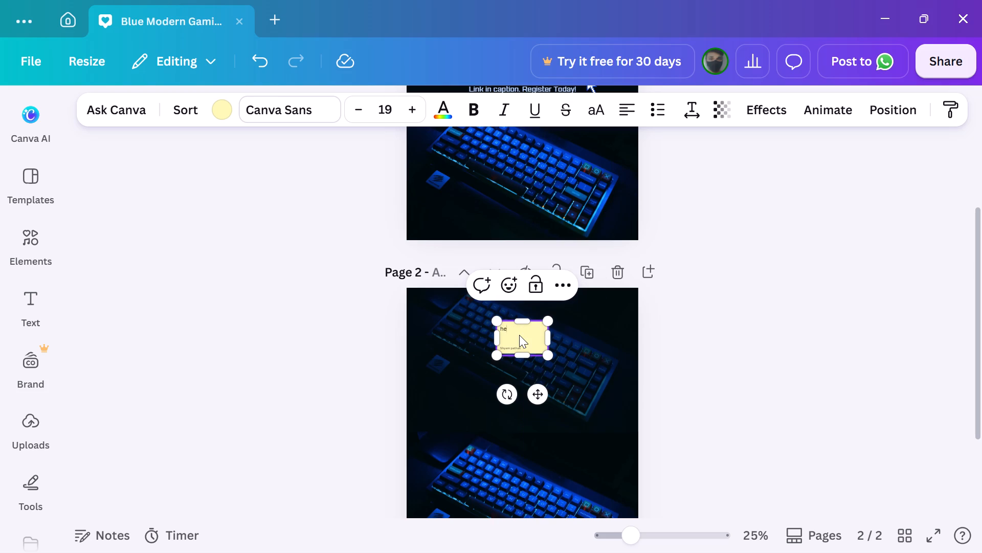
{"action": "type", "text": "llo everyone"}
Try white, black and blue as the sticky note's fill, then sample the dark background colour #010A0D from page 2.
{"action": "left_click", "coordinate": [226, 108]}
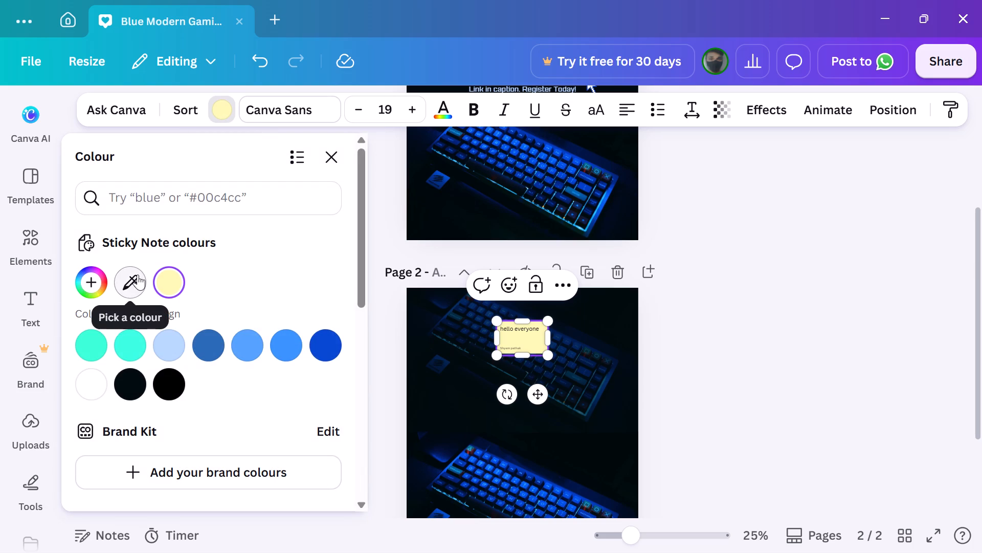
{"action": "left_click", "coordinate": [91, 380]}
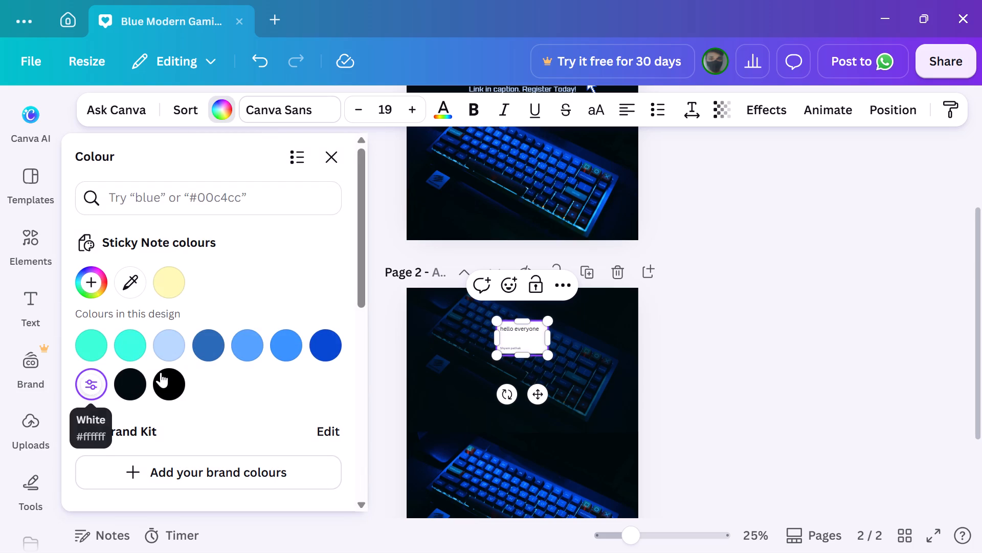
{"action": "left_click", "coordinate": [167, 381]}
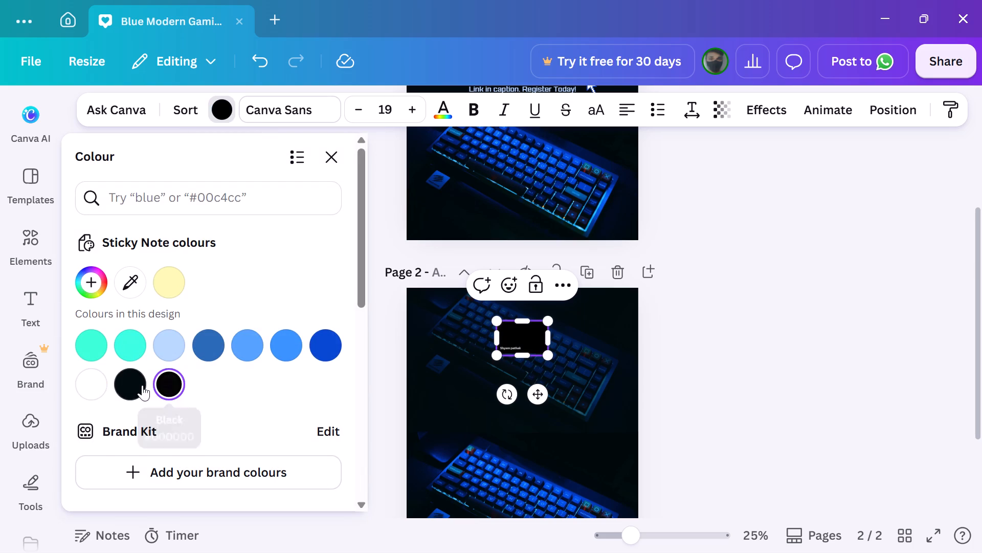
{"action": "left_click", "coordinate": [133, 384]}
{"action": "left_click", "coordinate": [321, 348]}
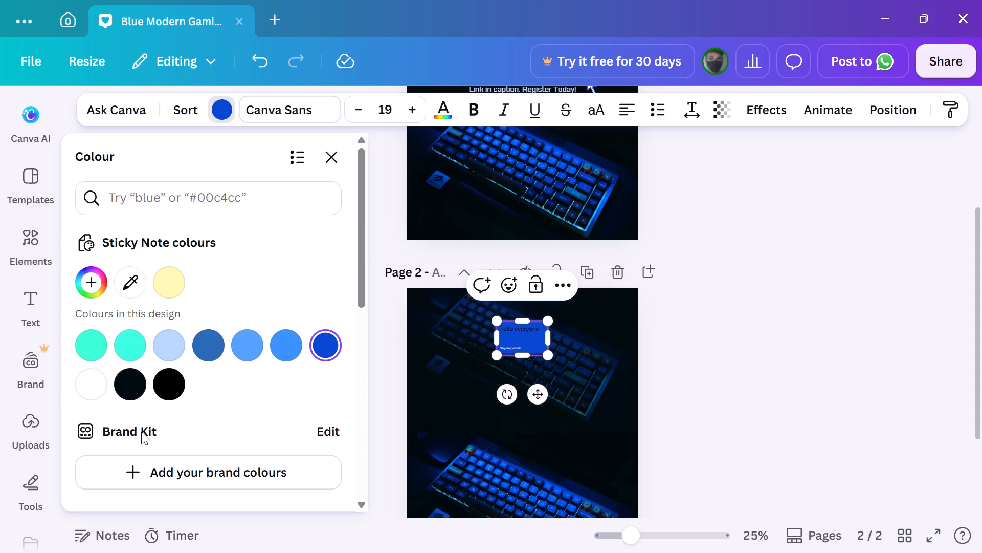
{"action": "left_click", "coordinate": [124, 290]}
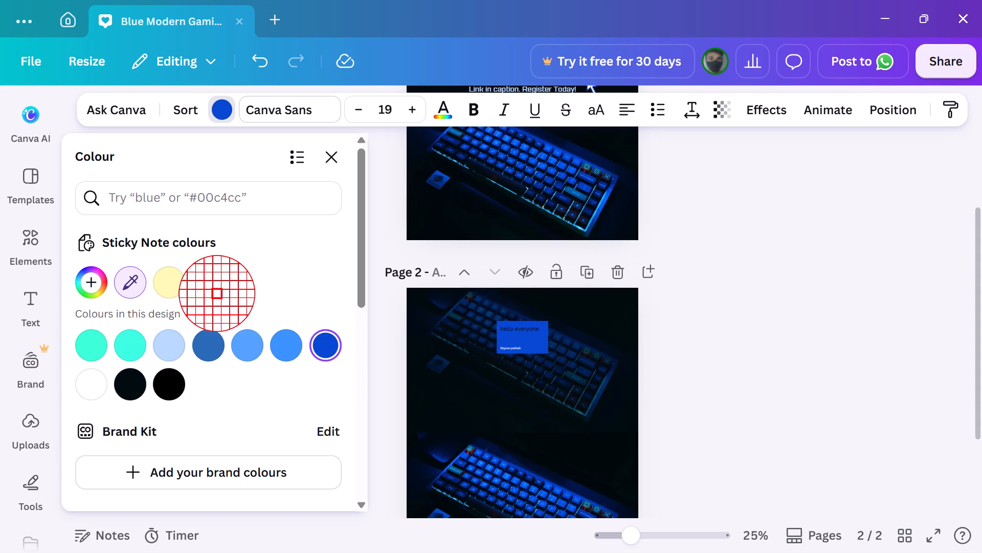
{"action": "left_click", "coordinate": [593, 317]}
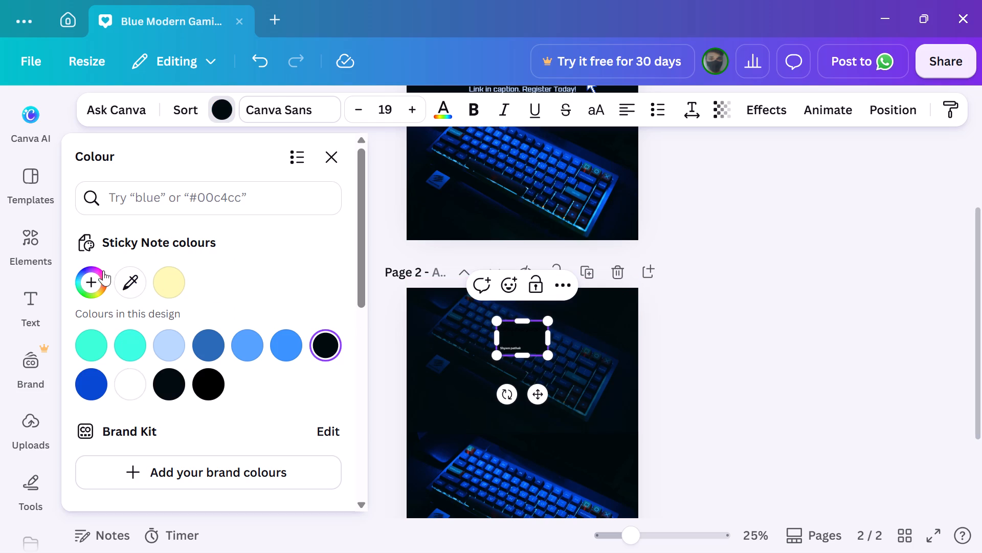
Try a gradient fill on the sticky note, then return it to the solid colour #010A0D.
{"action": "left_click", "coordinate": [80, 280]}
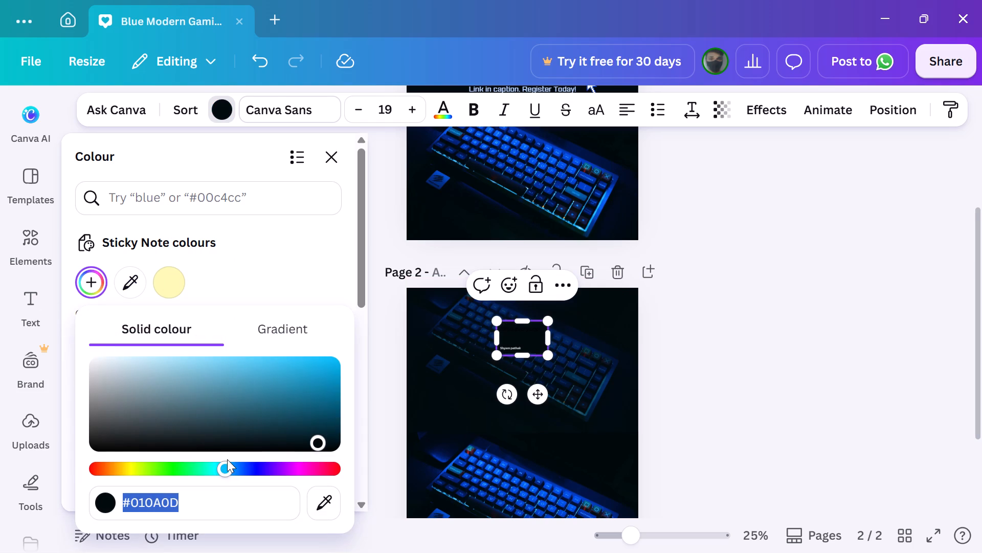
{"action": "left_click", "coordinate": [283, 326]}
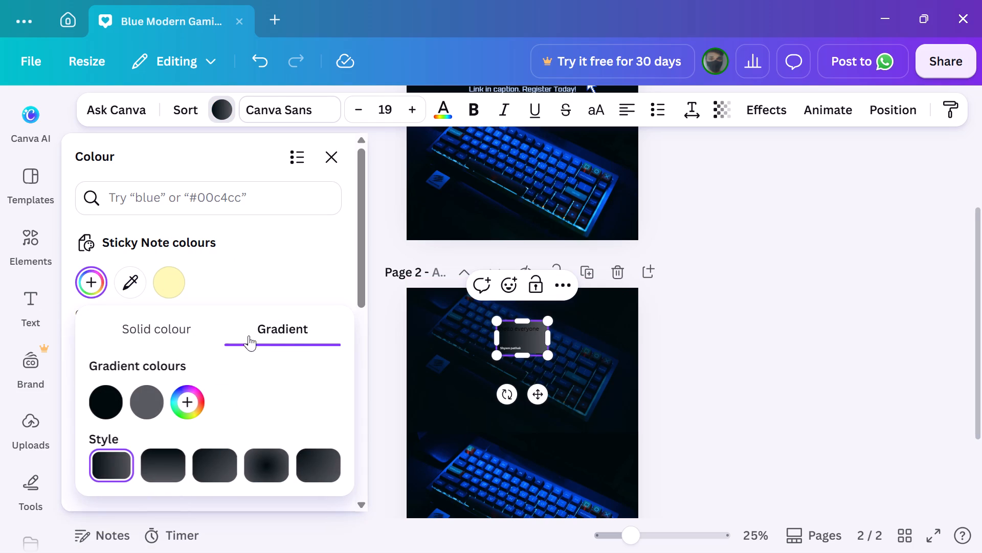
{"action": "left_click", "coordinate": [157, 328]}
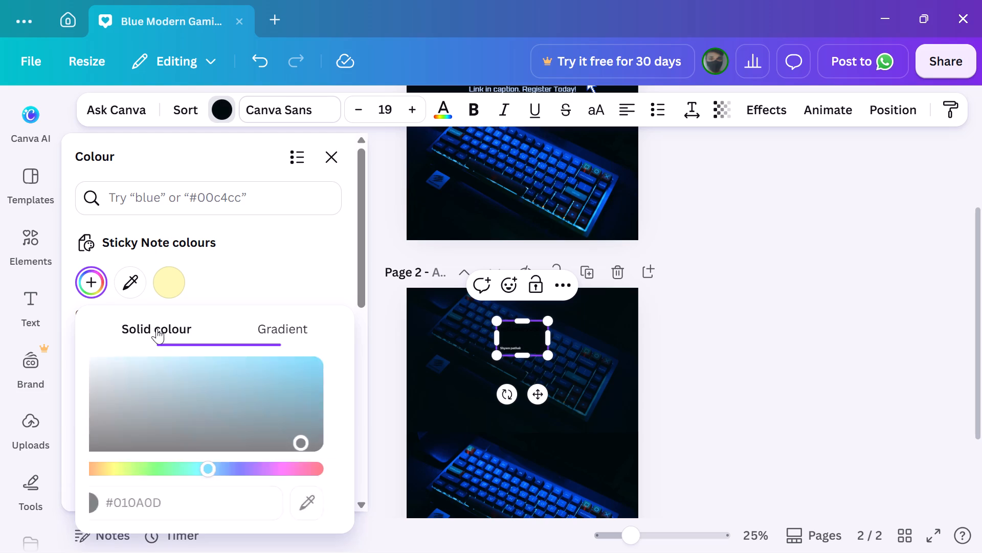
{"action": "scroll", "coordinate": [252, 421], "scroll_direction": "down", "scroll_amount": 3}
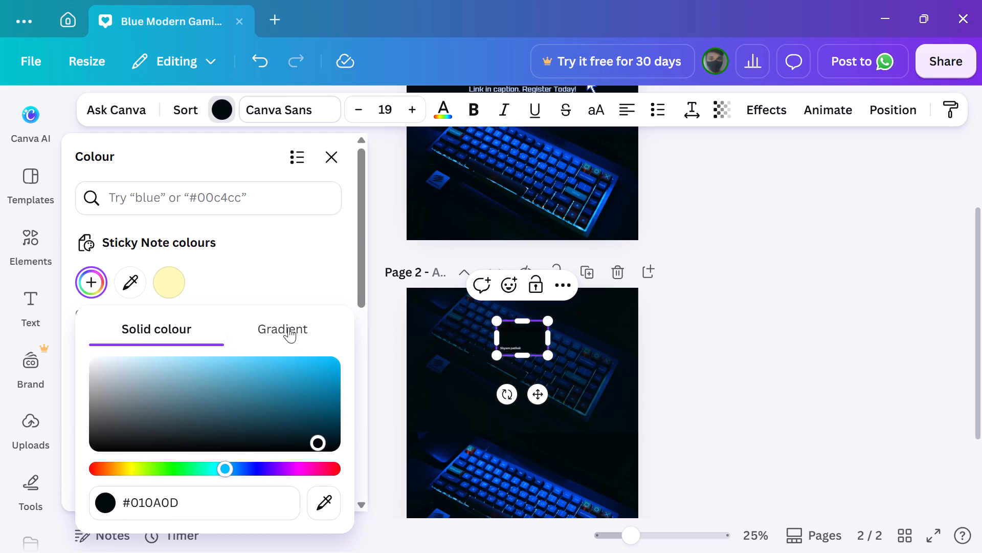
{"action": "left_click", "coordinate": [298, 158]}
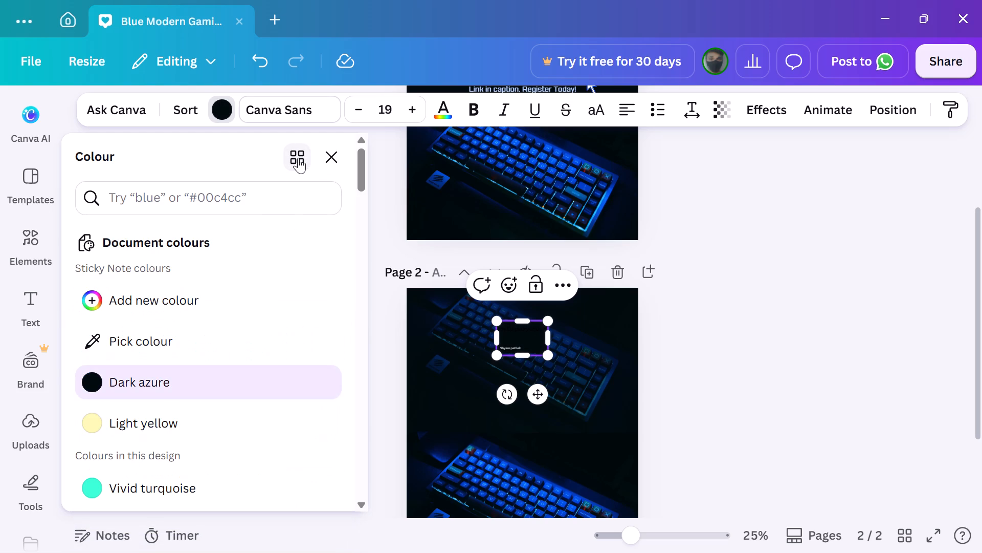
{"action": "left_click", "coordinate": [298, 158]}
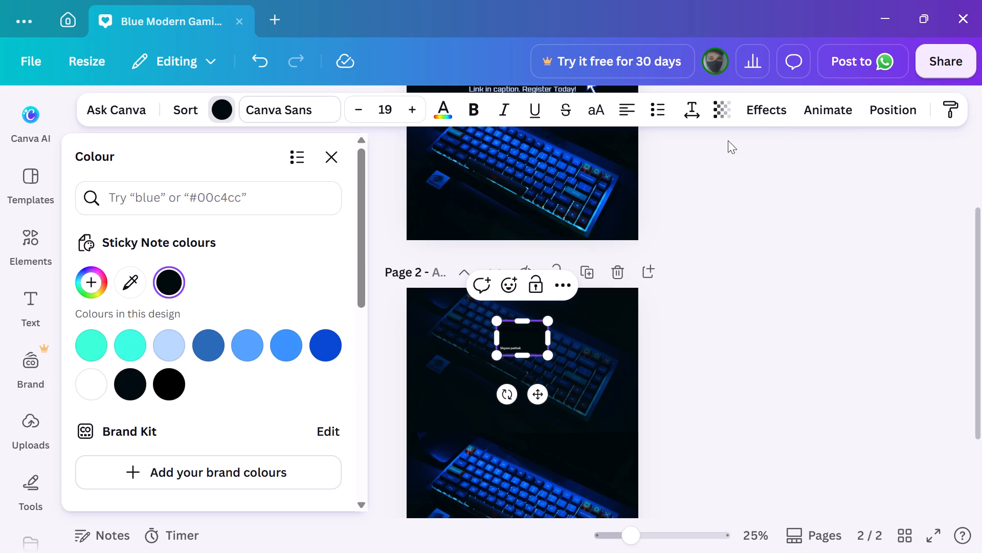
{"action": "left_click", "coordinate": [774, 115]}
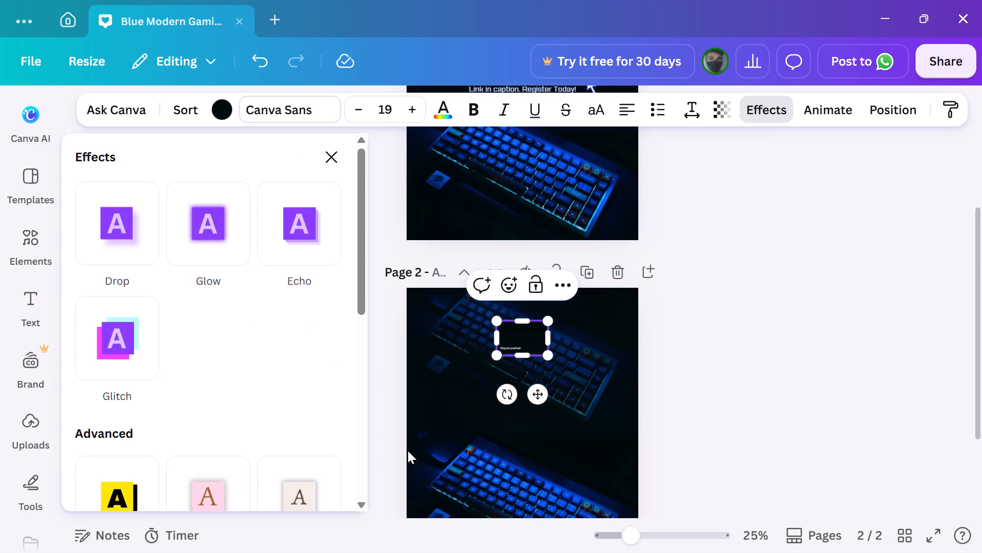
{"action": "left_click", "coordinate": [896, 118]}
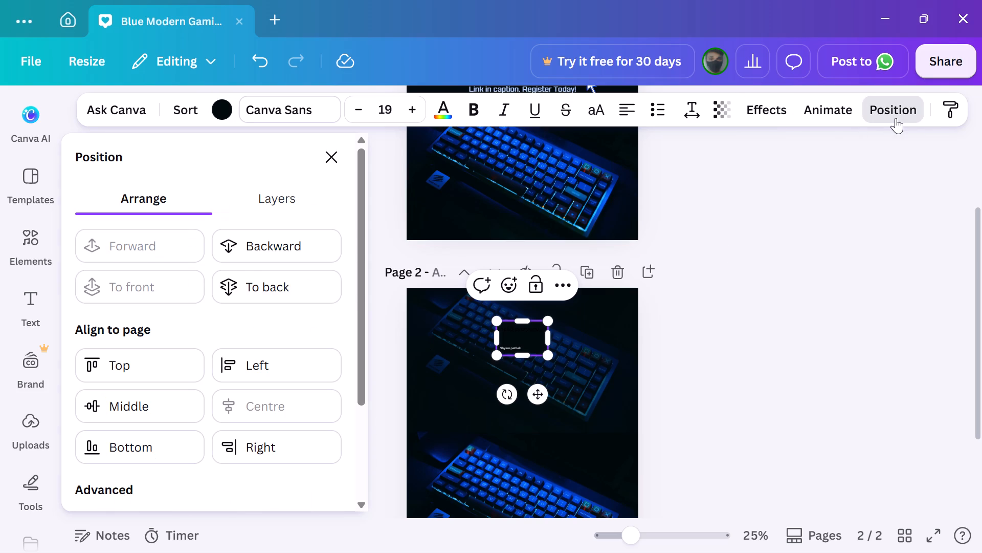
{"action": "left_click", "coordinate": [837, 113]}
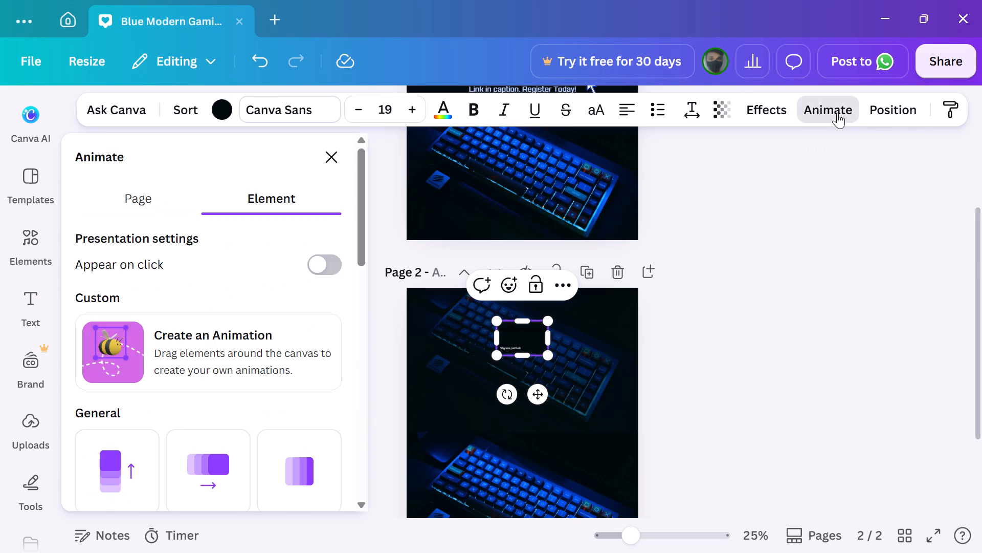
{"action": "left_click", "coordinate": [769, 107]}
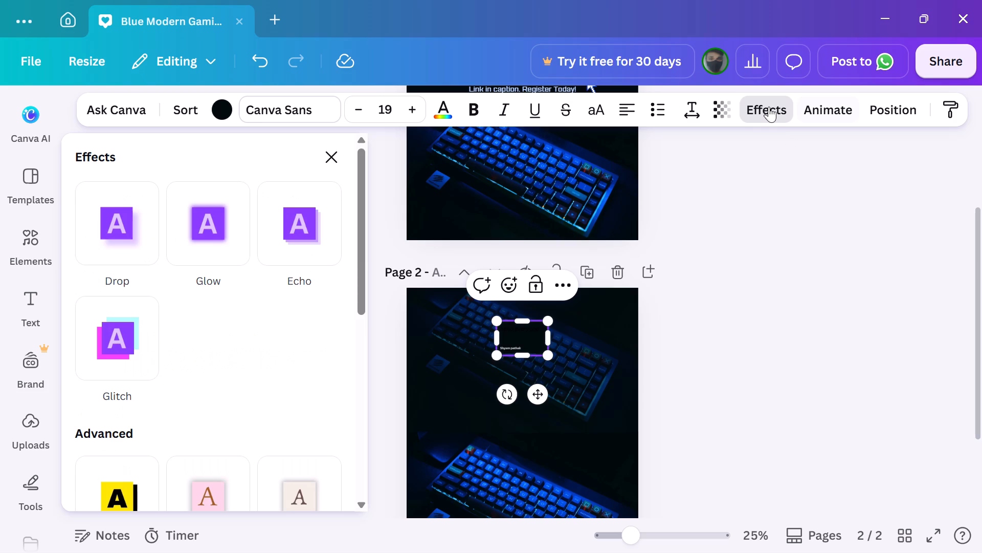
Set the sticky note's transparency to 0.
{"action": "left_click", "coordinate": [723, 111]}
{"action": "left_click_drag", "start_coordinate": [763, 182], "coordinate": [746, 178]}
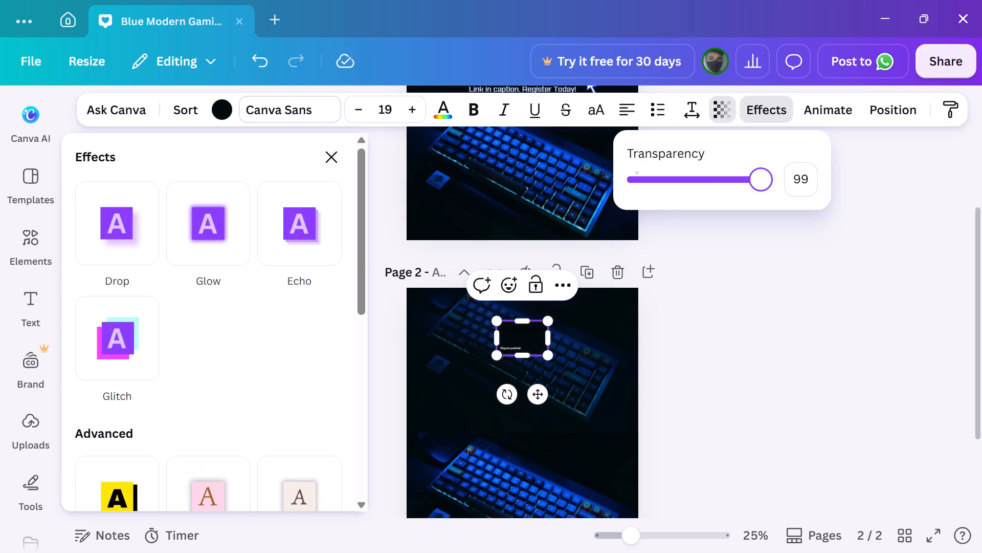
{"action": "left_click_drag", "start_coordinate": [746, 178], "coordinate": [625, 183]}
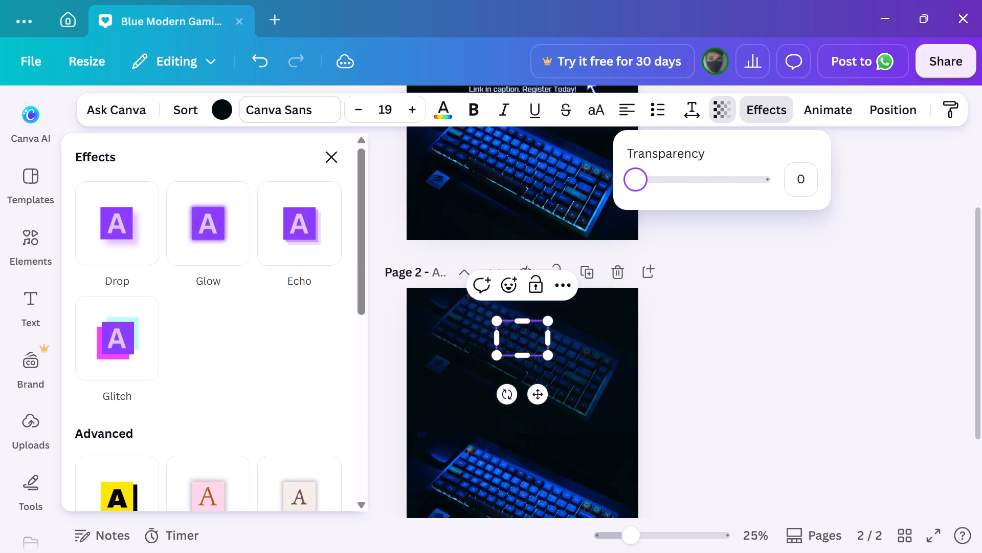
{"action": "left_click_drag", "start_coordinate": [625, 183], "coordinate": [615, 183]}
{"action": "left_click", "coordinate": [766, 304]}
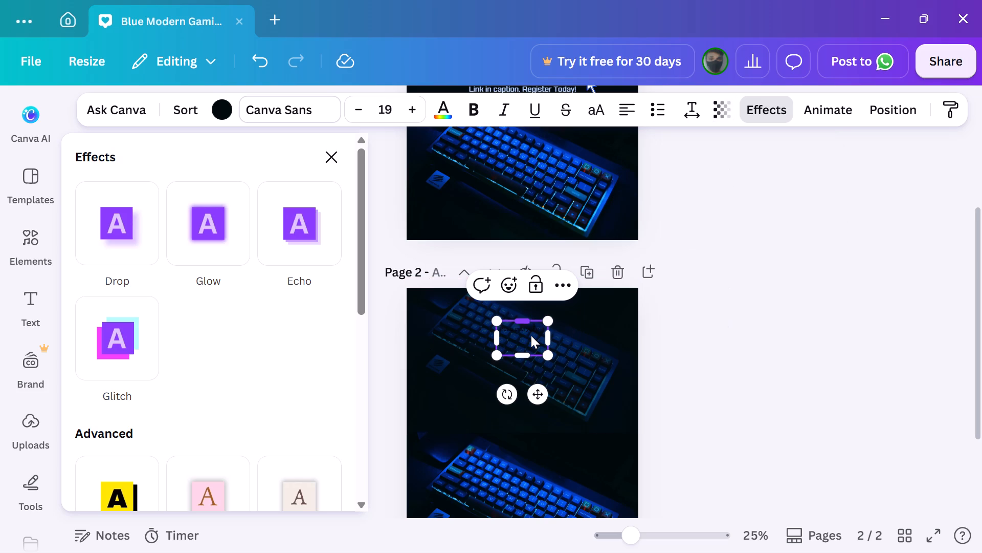
Move the sticky note closer to page 2's upper edge and widen it on both sides to span most of the page width.
{"action": "left_click", "coordinate": [525, 335]}
{"action": "double_click", "coordinate": [525, 335]}
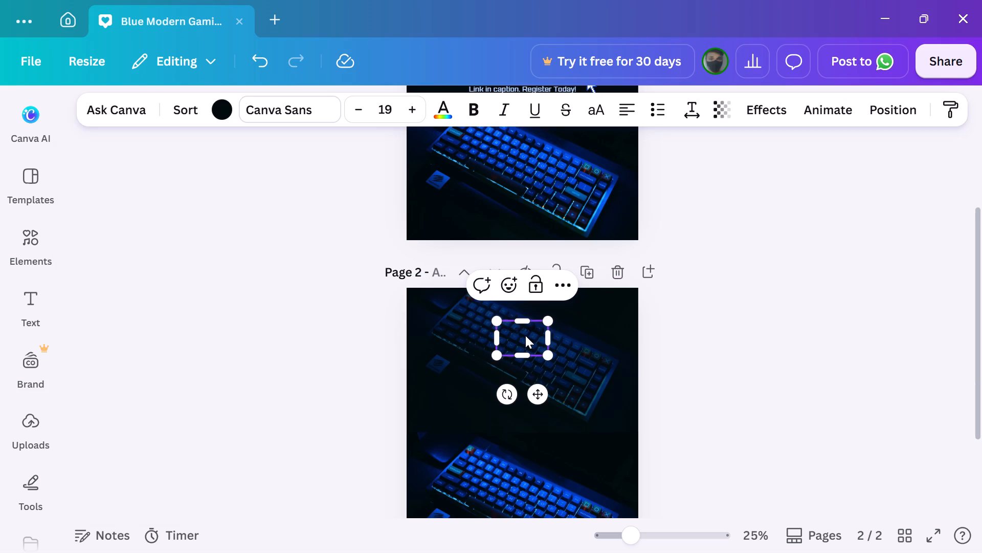
{"action": "left_click", "coordinate": [525, 335]}
{"action": "left_click_drag", "start_coordinate": [525, 335], "coordinate": [525, 317]}
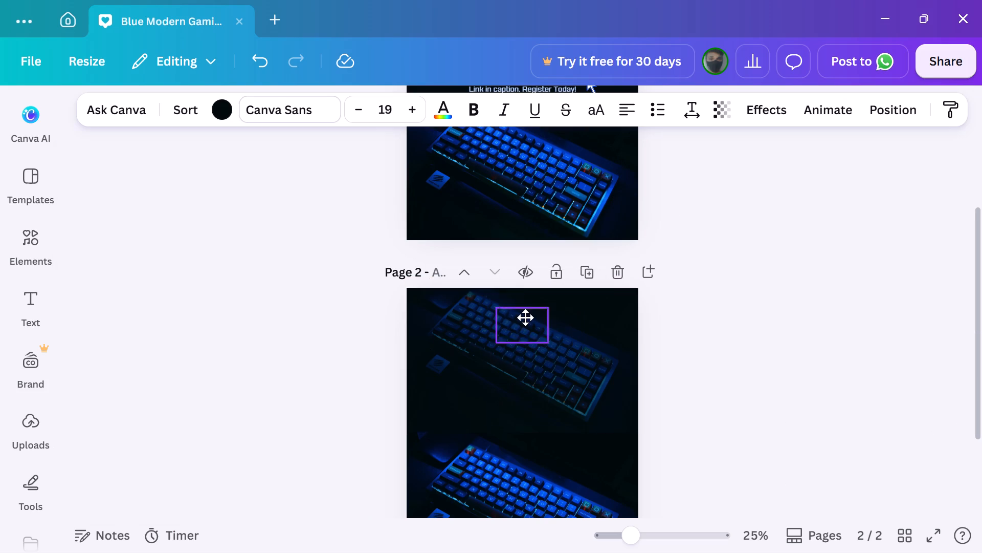
{"action": "left_click_drag", "start_coordinate": [525, 317], "coordinate": [525, 320]}
{"action": "left_click", "coordinate": [525, 320]}
{"action": "left_click_drag", "start_coordinate": [546, 320], "coordinate": [619, 319]}
{"action": "left_click", "coordinate": [619, 319]}
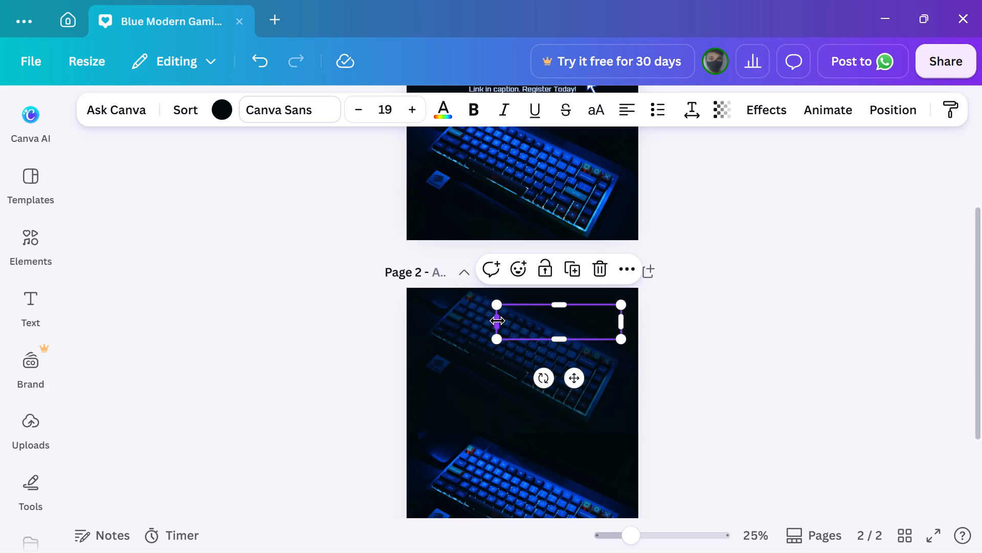
{"action": "left_click_drag", "start_coordinate": [497, 321], "coordinate": [432, 323]}
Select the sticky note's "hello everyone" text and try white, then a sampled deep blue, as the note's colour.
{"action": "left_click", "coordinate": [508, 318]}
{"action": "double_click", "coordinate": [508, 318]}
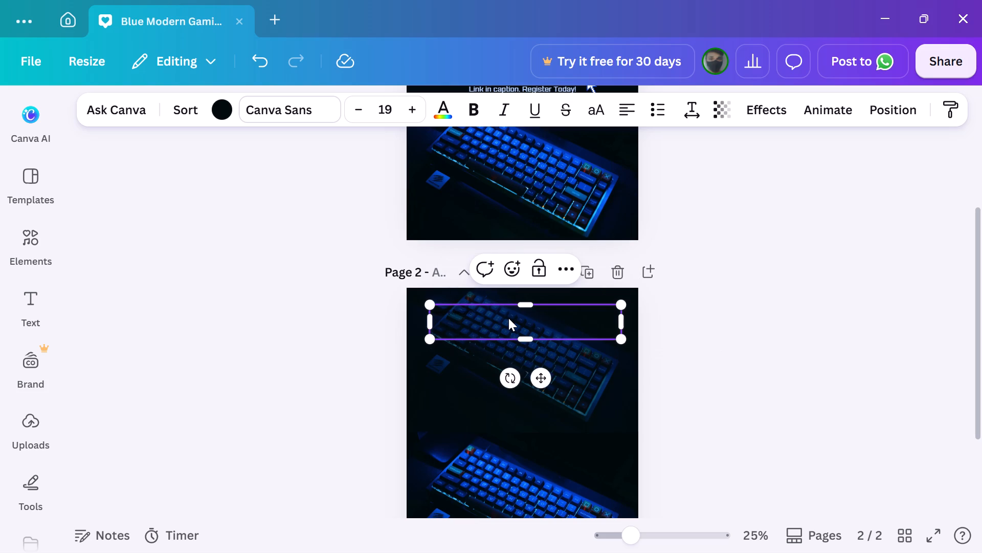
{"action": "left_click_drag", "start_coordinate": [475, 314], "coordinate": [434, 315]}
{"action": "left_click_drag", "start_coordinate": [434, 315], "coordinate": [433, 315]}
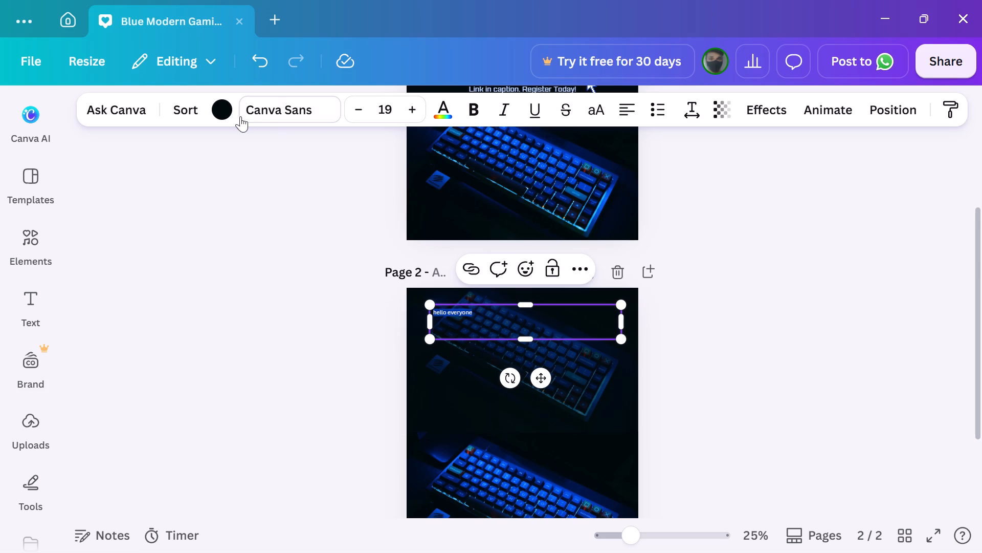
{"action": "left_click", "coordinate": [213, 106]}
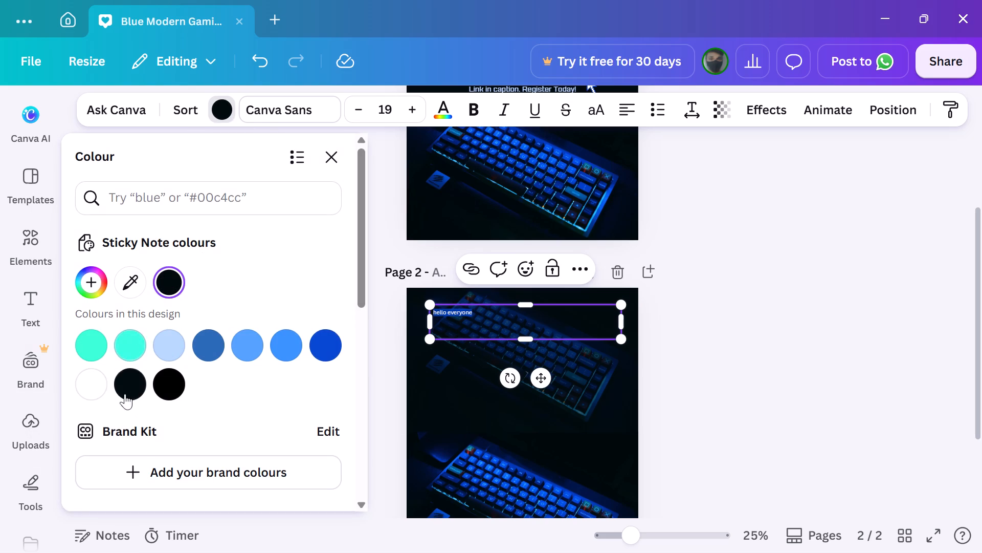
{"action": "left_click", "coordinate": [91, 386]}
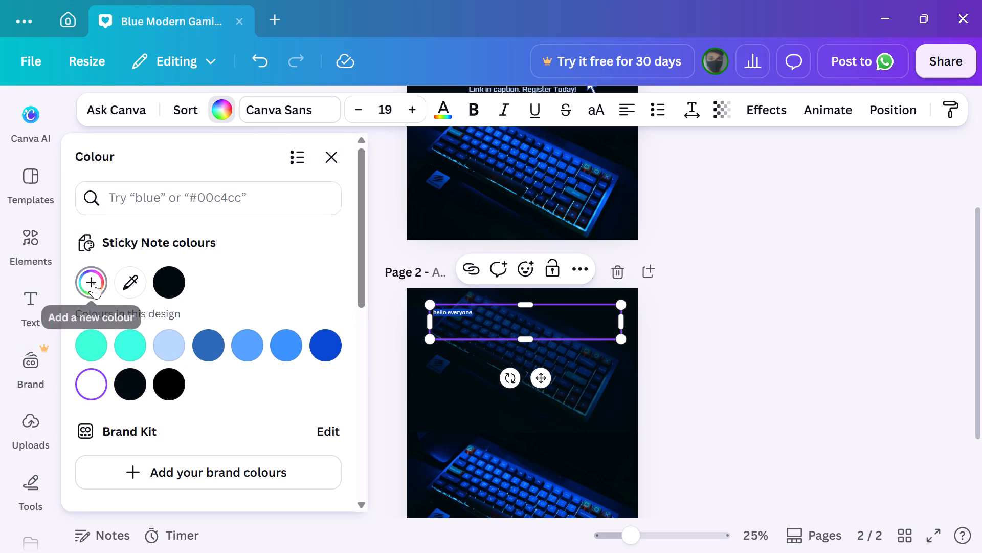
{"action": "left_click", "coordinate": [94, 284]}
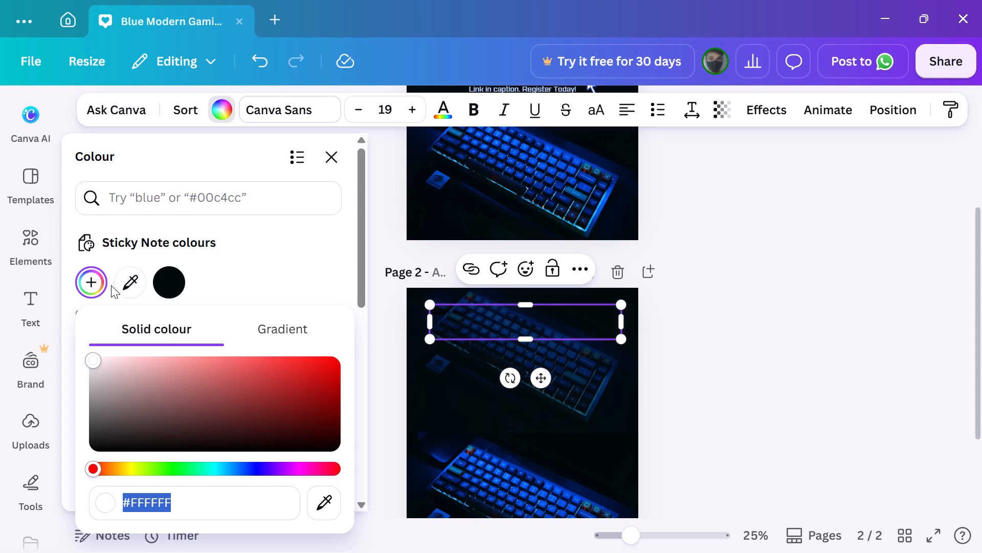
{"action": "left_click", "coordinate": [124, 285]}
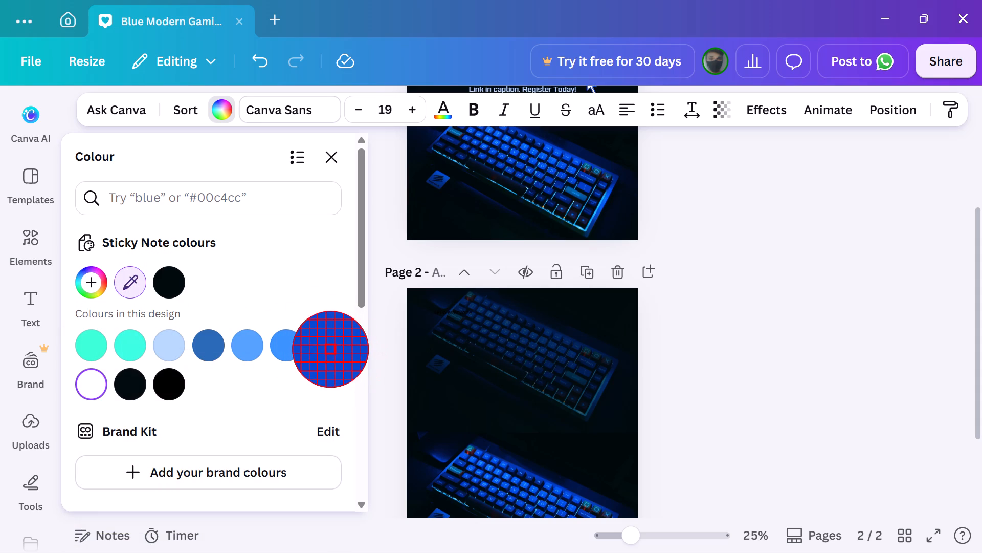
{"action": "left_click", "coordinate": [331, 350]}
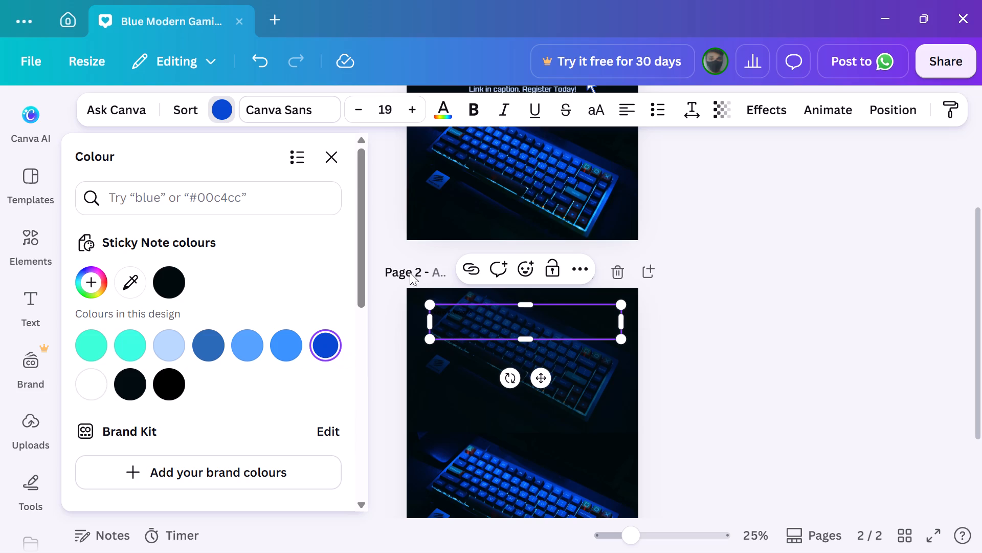
Increase the sticky note's "hello everyone" text to font size 57.
{"action": "triple_click", "coordinate": [410, 115]}
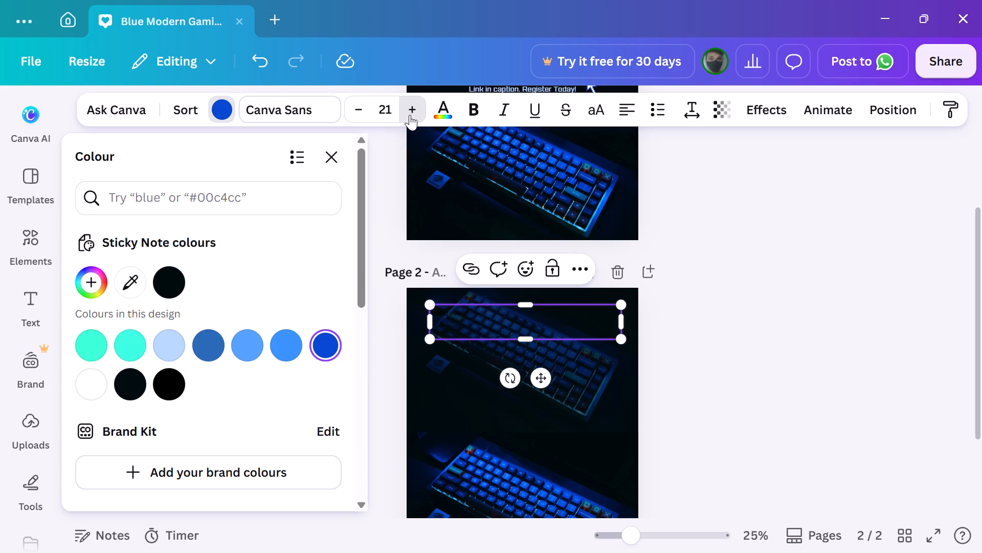
{"action": "triple_click", "coordinate": [410, 115]}
{"action": "triple_click", "coordinate": [410, 115]}
{"action": "double_click", "coordinate": [410, 115]}
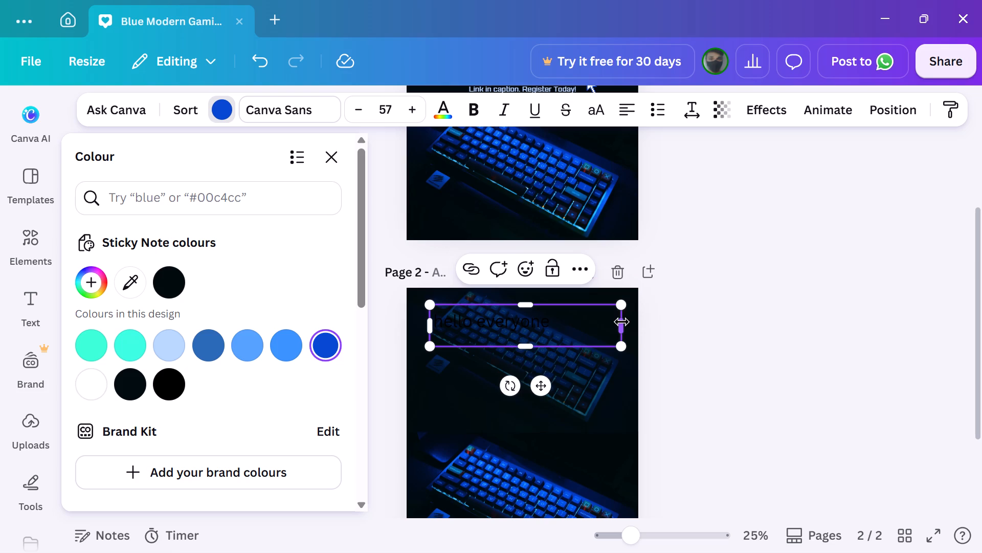
Narrow the sticky note to fit its text and centre it horizontally, slightly lower on page 2.
{"action": "left_click_drag", "start_coordinate": [621, 322], "coordinate": [559, 317]}
{"action": "left_click_drag", "start_coordinate": [516, 322], "coordinate": [544, 322]}
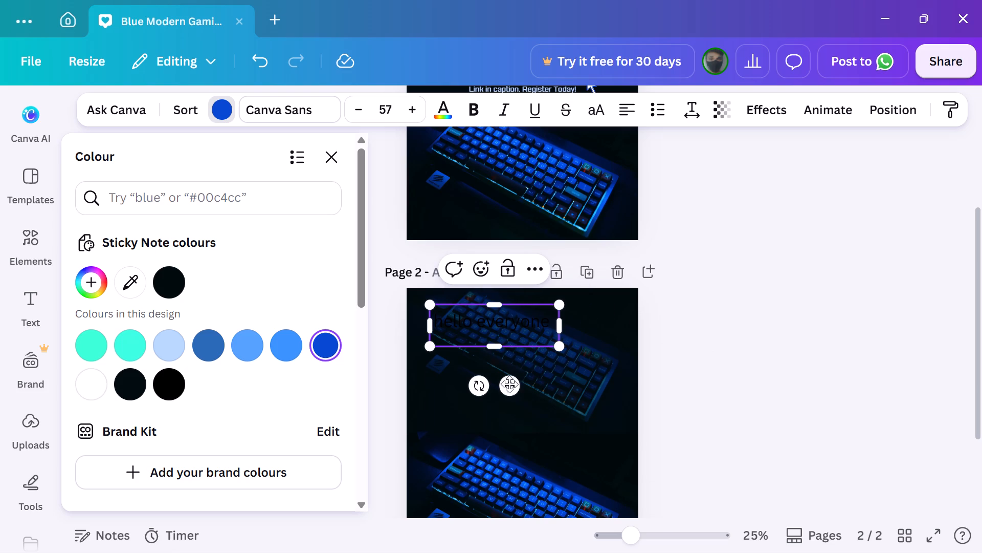
{"action": "left_click_drag", "start_coordinate": [507, 388], "coordinate": [544, 387]}
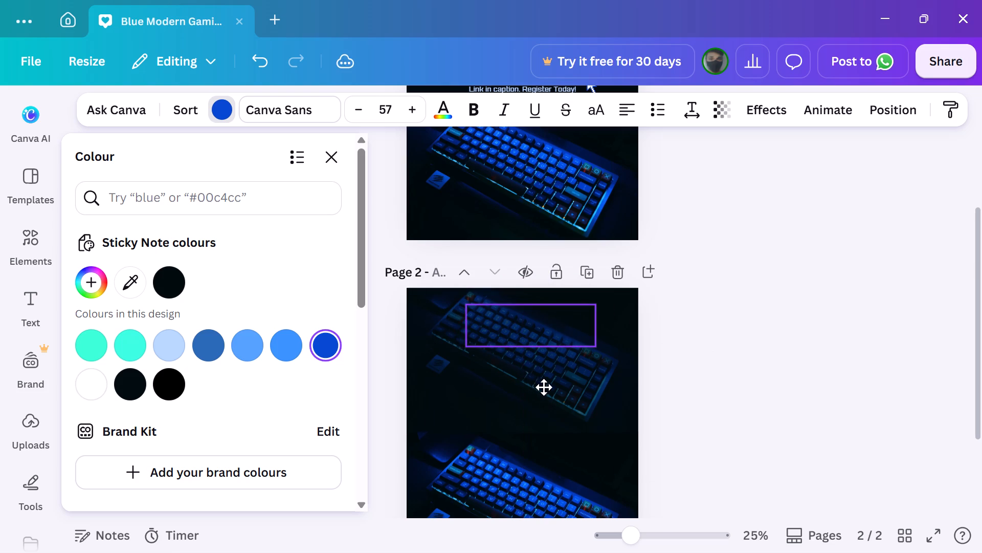
{"action": "left_click_drag", "start_coordinate": [544, 387], "coordinate": [538, 396]}
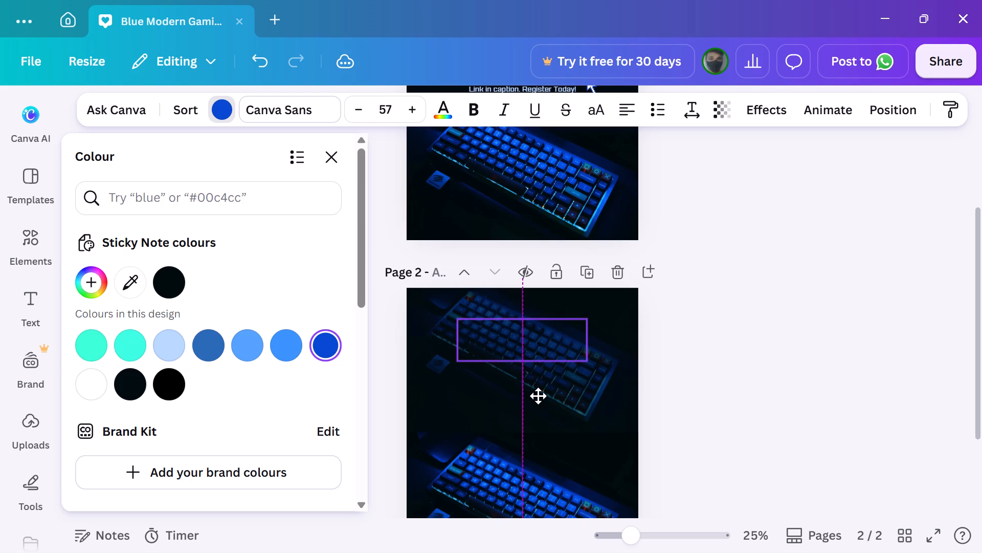
{"action": "left_click_drag", "start_coordinate": [538, 396], "coordinate": [539, 395]}
Select the "hello everyone" text and set the sticky note colour to white.
{"action": "left_click", "coordinate": [539, 330]}
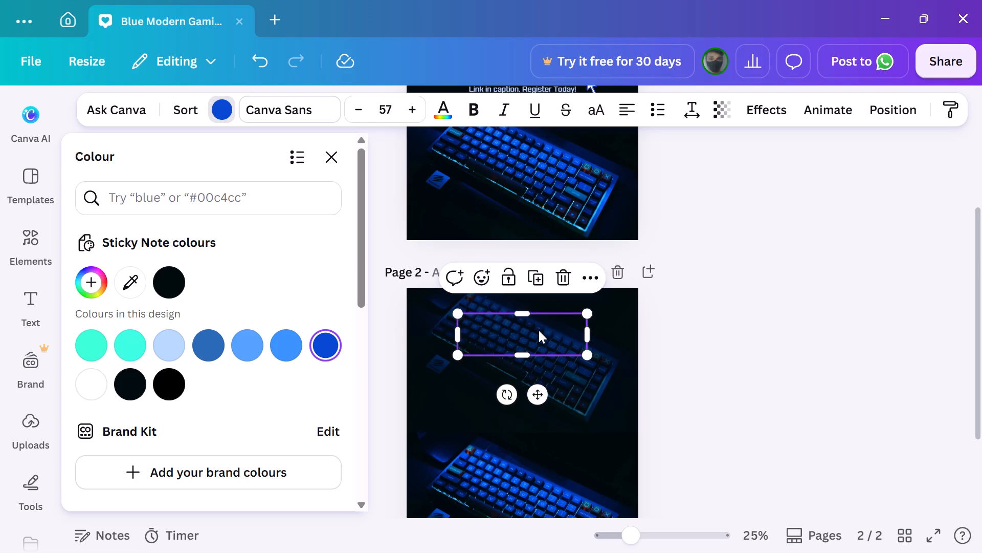
{"action": "left_click_drag", "start_coordinate": [579, 331], "coordinate": [545, 334]}
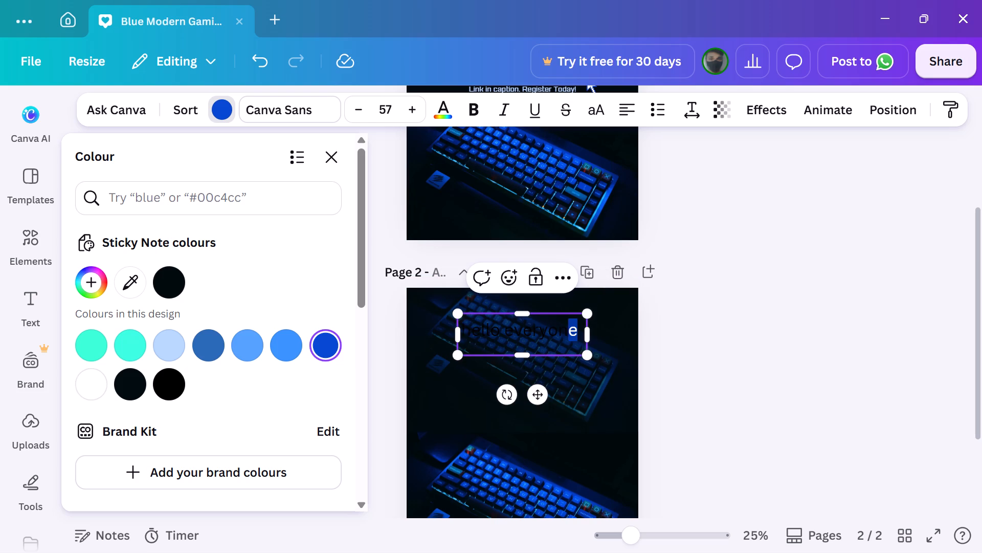
{"action": "left_click_drag", "start_coordinate": [545, 334], "coordinate": [443, 331]}
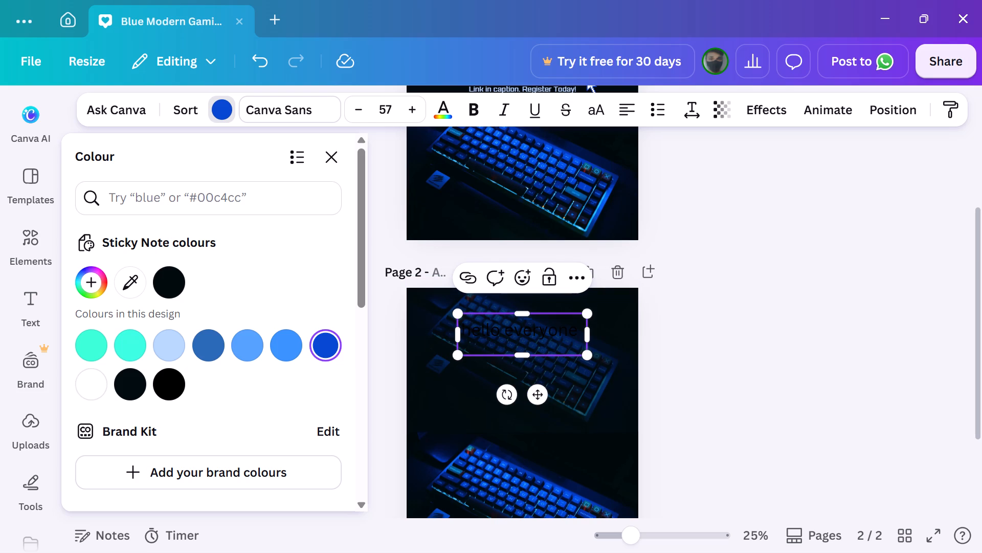
{"action": "left_click", "coordinate": [468, 327]}
{"action": "left_click_drag", "start_coordinate": [468, 327], "coordinate": [571, 335]}
{"action": "left_click", "coordinate": [571, 335]}
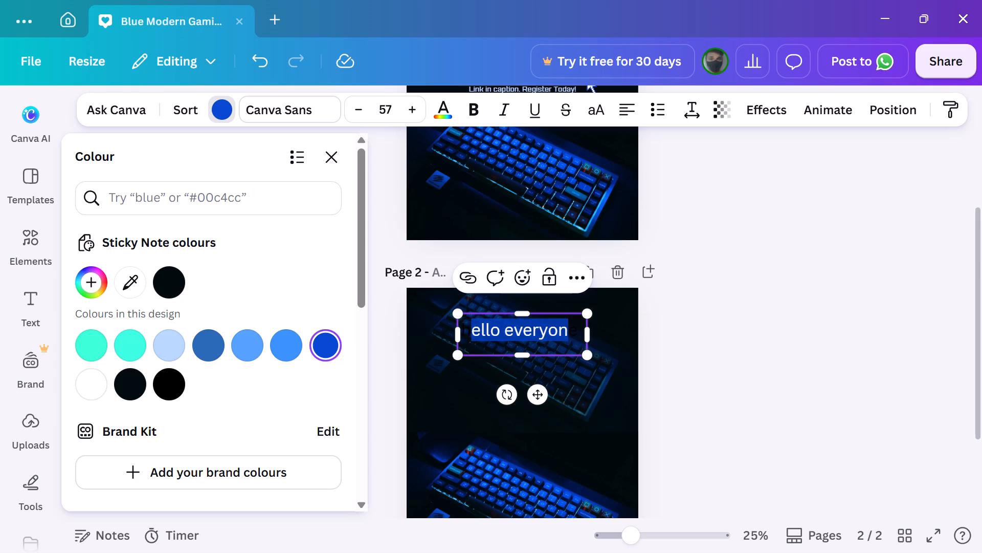
{"action": "left_click", "coordinate": [80, 390]}
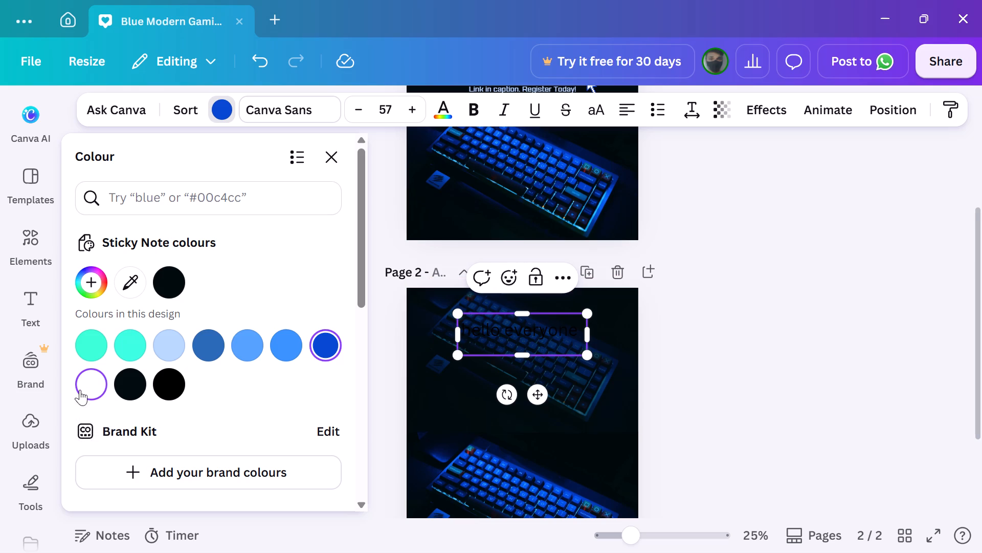
Widen the sticky note on its left side to about 639 by 194.
{"action": "left_click_drag", "start_coordinate": [464, 331], "coordinate": [478, 328]}
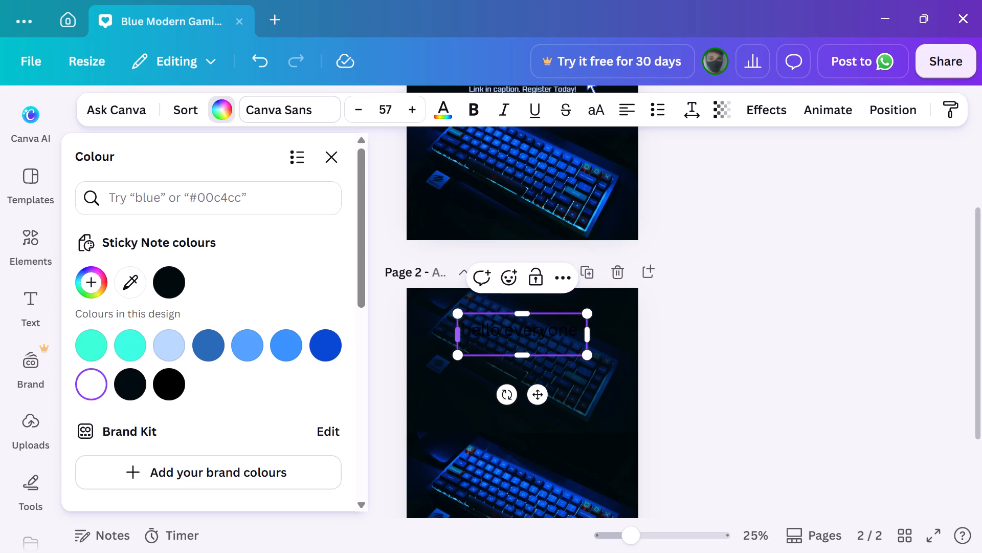
{"action": "left_click_drag", "start_coordinate": [478, 328], "coordinate": [456, 323]}
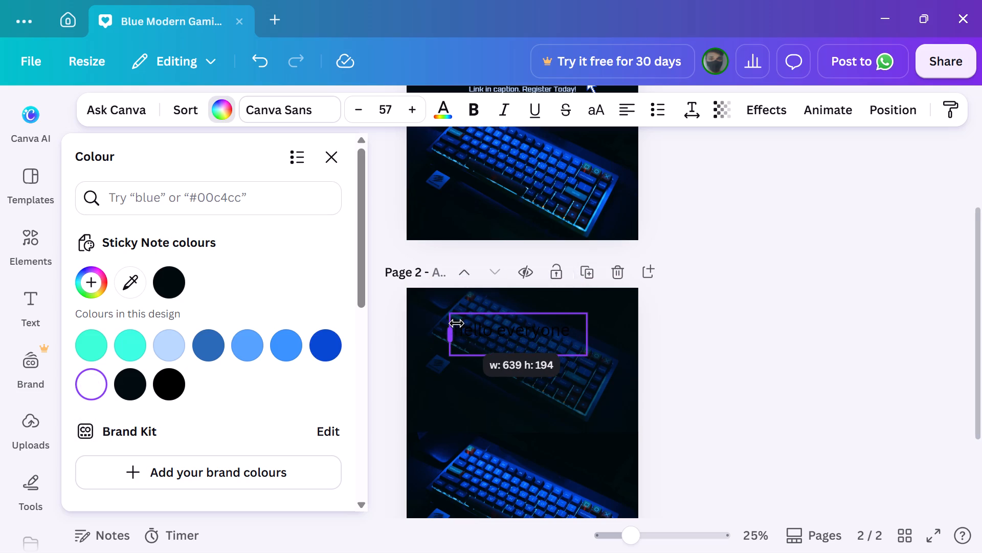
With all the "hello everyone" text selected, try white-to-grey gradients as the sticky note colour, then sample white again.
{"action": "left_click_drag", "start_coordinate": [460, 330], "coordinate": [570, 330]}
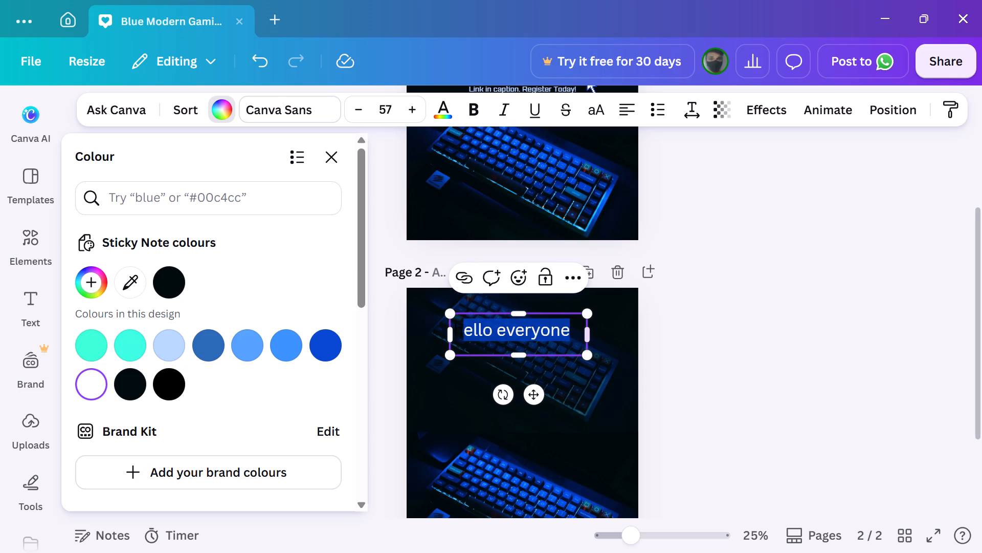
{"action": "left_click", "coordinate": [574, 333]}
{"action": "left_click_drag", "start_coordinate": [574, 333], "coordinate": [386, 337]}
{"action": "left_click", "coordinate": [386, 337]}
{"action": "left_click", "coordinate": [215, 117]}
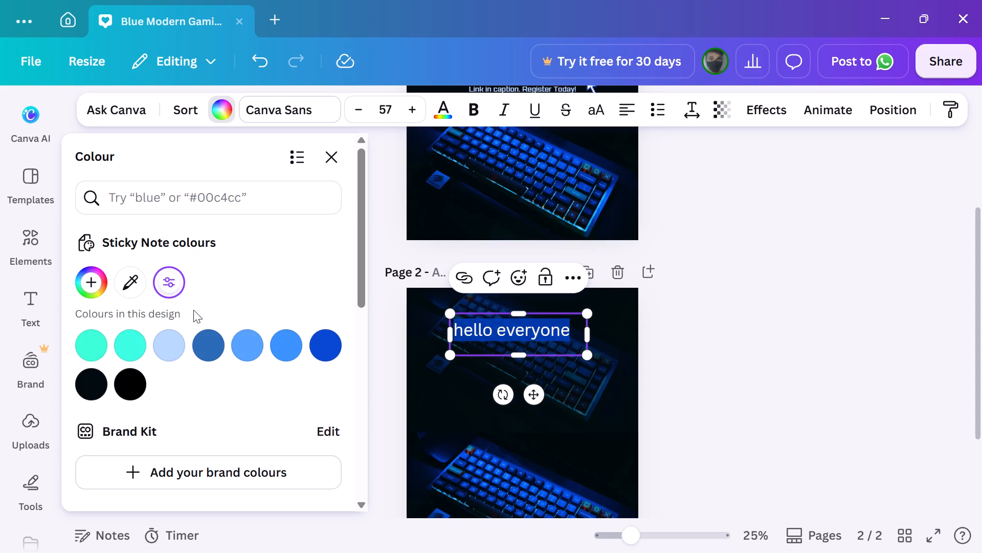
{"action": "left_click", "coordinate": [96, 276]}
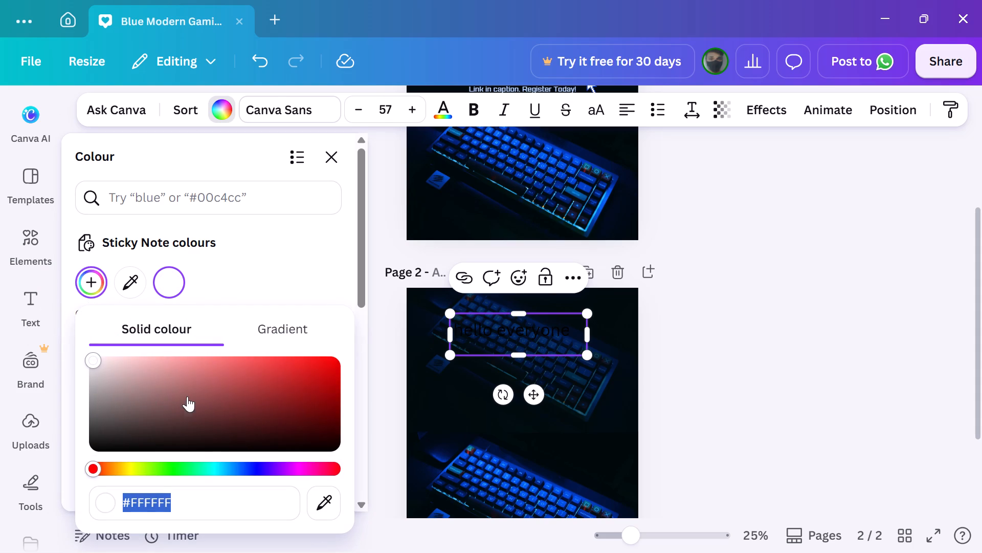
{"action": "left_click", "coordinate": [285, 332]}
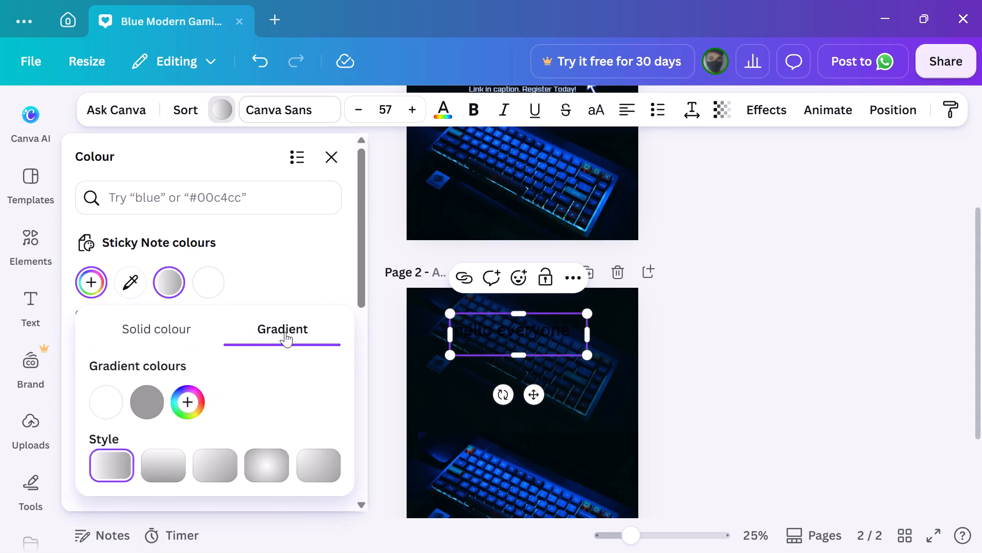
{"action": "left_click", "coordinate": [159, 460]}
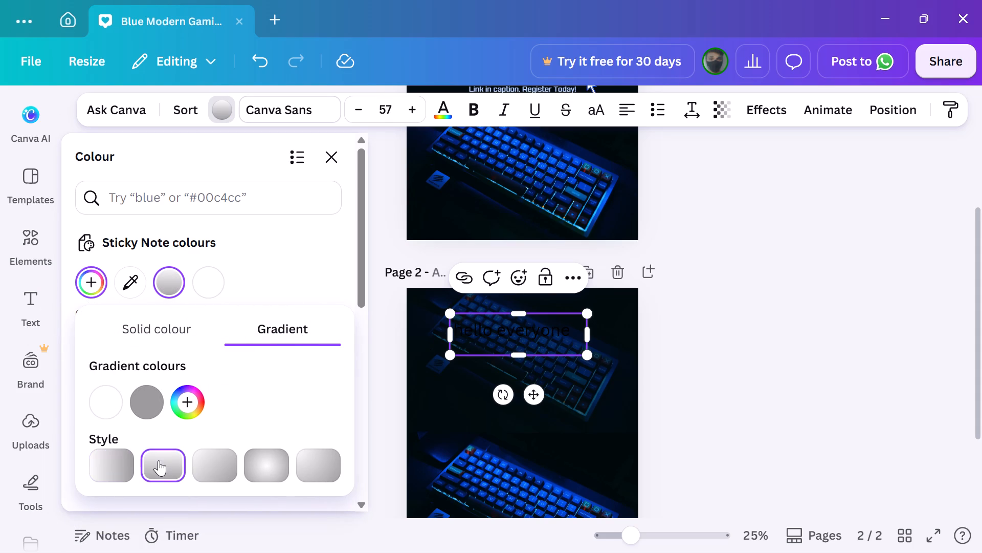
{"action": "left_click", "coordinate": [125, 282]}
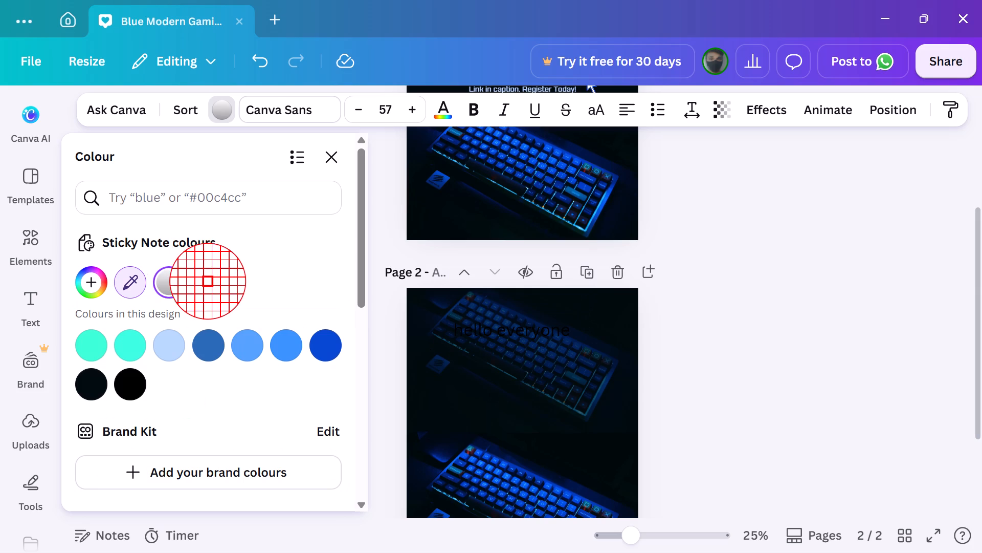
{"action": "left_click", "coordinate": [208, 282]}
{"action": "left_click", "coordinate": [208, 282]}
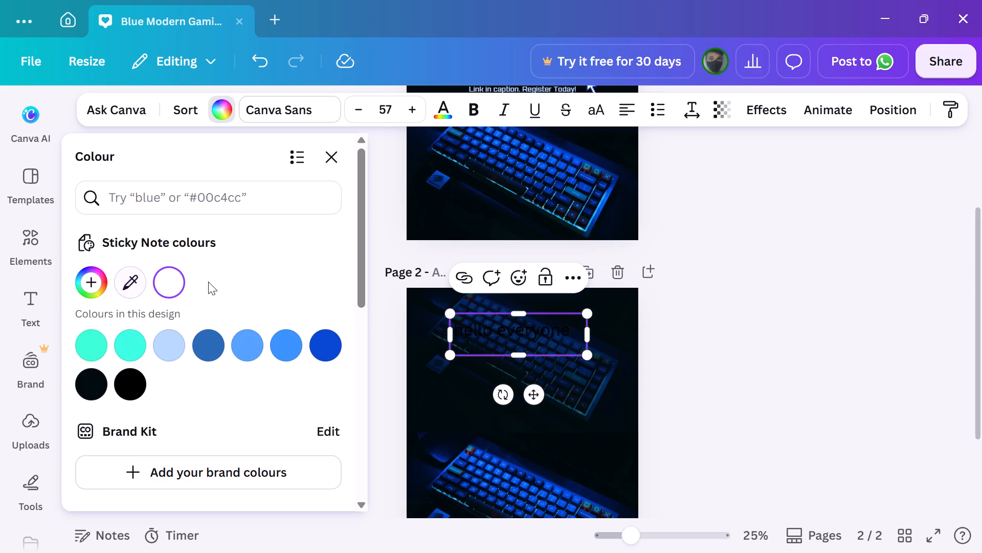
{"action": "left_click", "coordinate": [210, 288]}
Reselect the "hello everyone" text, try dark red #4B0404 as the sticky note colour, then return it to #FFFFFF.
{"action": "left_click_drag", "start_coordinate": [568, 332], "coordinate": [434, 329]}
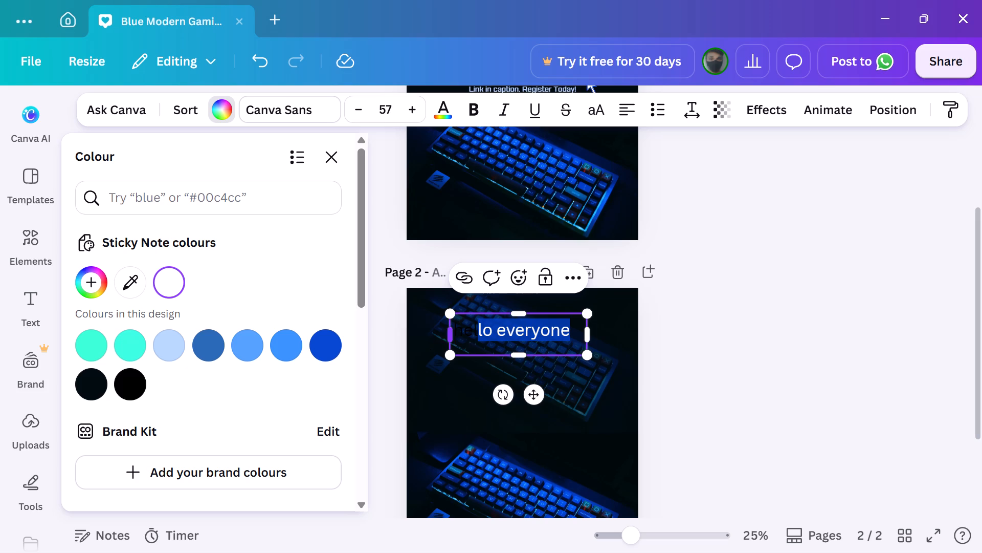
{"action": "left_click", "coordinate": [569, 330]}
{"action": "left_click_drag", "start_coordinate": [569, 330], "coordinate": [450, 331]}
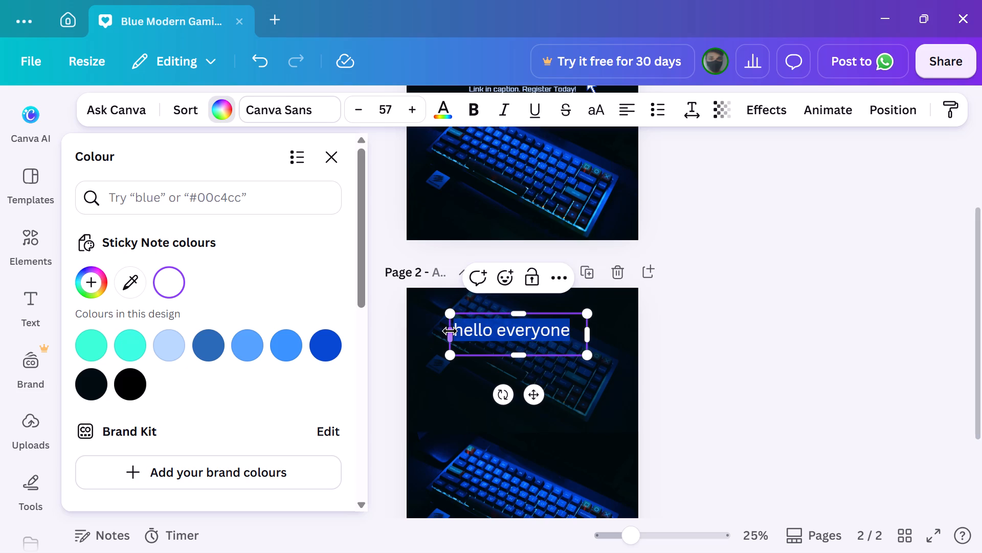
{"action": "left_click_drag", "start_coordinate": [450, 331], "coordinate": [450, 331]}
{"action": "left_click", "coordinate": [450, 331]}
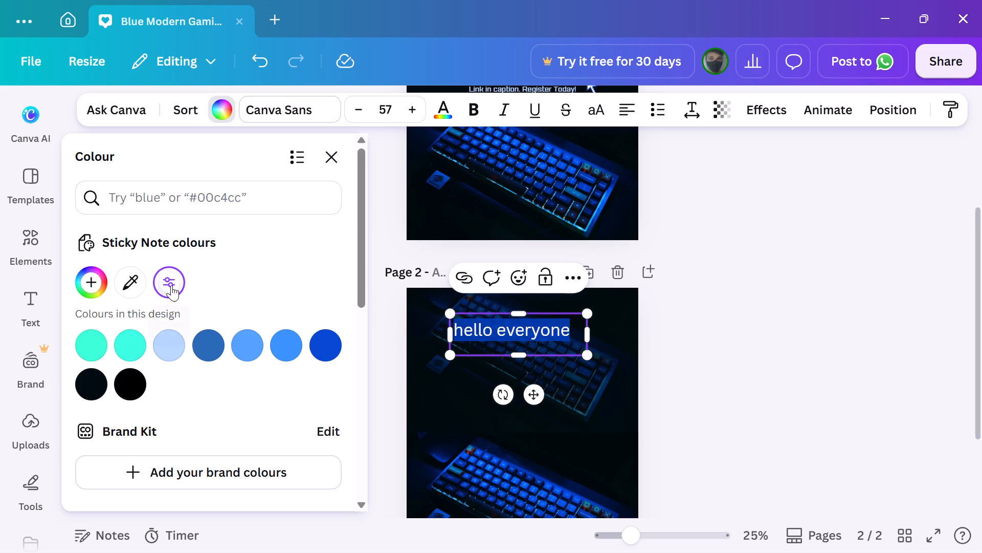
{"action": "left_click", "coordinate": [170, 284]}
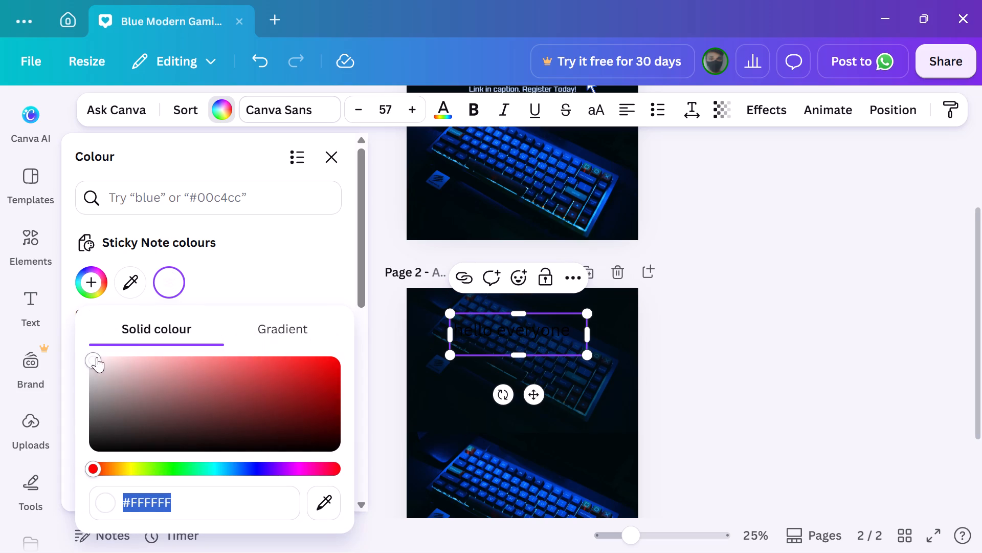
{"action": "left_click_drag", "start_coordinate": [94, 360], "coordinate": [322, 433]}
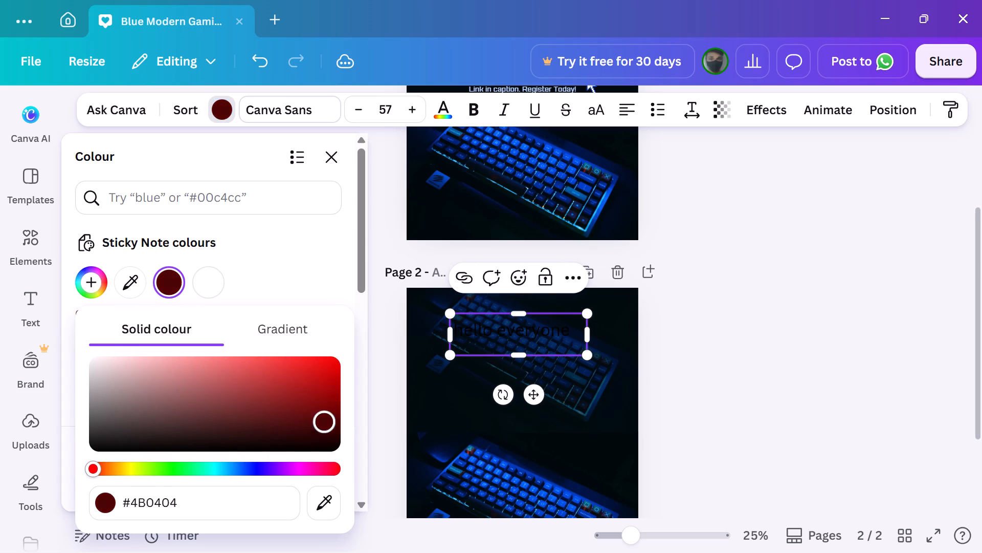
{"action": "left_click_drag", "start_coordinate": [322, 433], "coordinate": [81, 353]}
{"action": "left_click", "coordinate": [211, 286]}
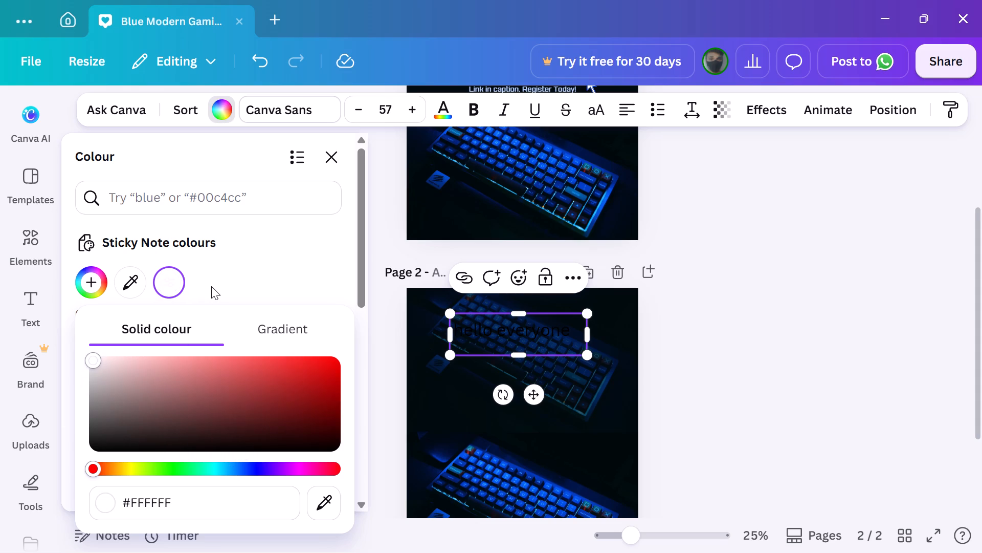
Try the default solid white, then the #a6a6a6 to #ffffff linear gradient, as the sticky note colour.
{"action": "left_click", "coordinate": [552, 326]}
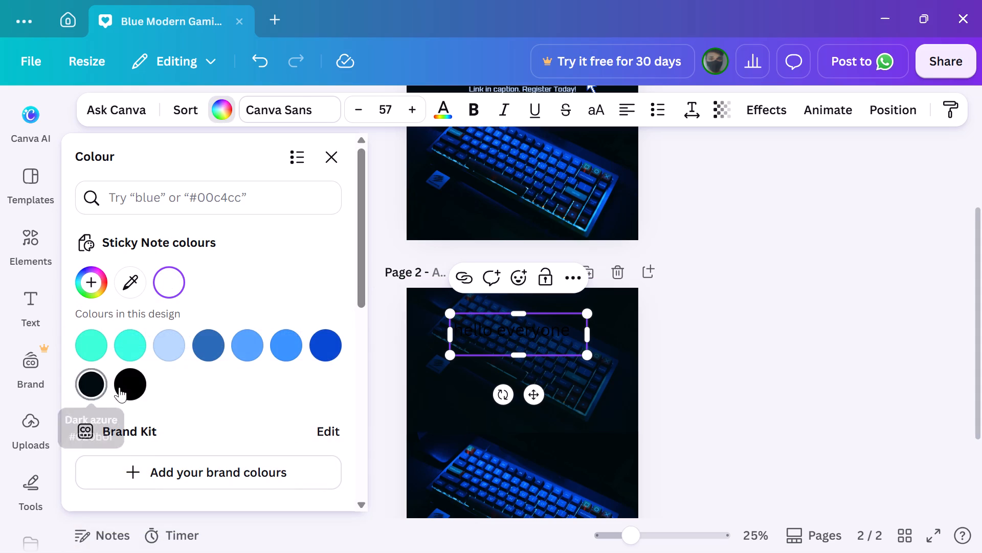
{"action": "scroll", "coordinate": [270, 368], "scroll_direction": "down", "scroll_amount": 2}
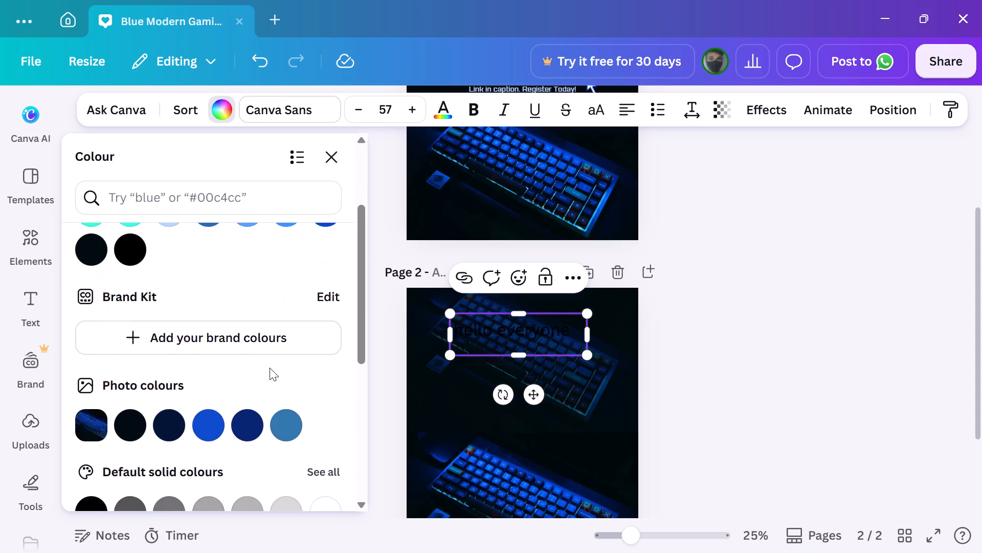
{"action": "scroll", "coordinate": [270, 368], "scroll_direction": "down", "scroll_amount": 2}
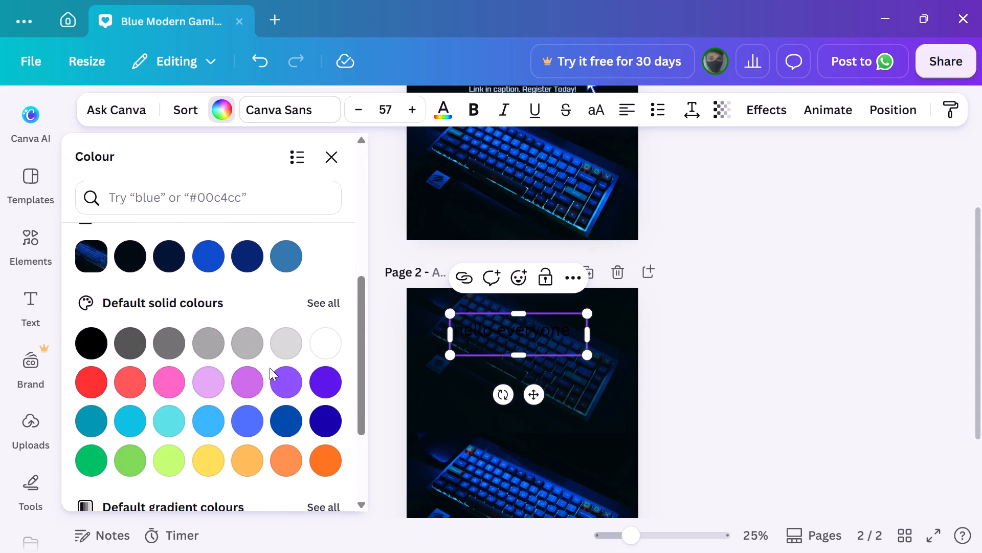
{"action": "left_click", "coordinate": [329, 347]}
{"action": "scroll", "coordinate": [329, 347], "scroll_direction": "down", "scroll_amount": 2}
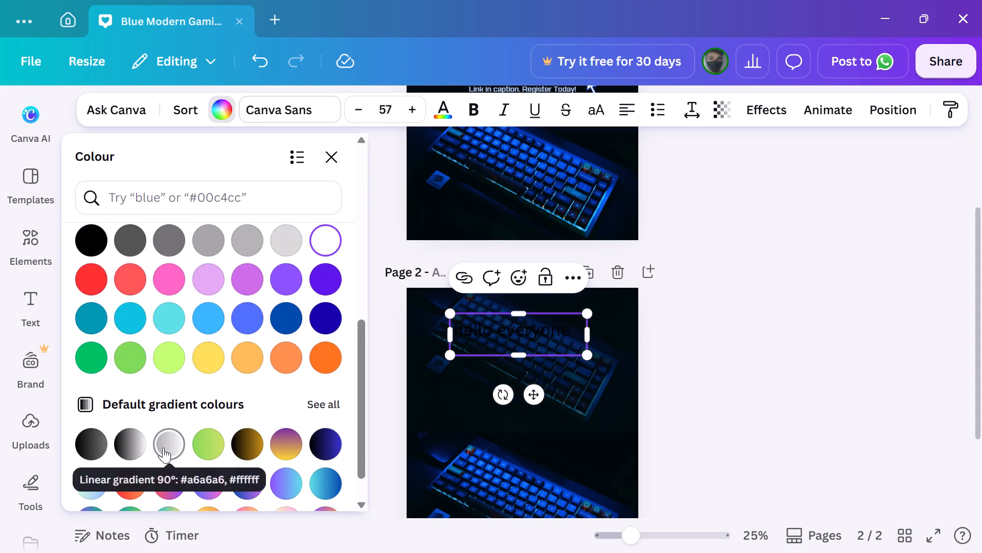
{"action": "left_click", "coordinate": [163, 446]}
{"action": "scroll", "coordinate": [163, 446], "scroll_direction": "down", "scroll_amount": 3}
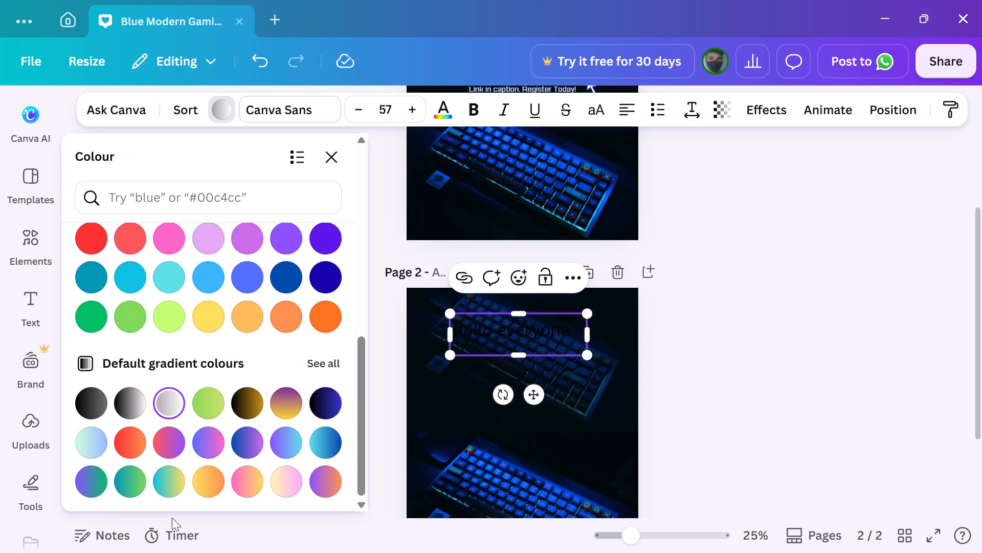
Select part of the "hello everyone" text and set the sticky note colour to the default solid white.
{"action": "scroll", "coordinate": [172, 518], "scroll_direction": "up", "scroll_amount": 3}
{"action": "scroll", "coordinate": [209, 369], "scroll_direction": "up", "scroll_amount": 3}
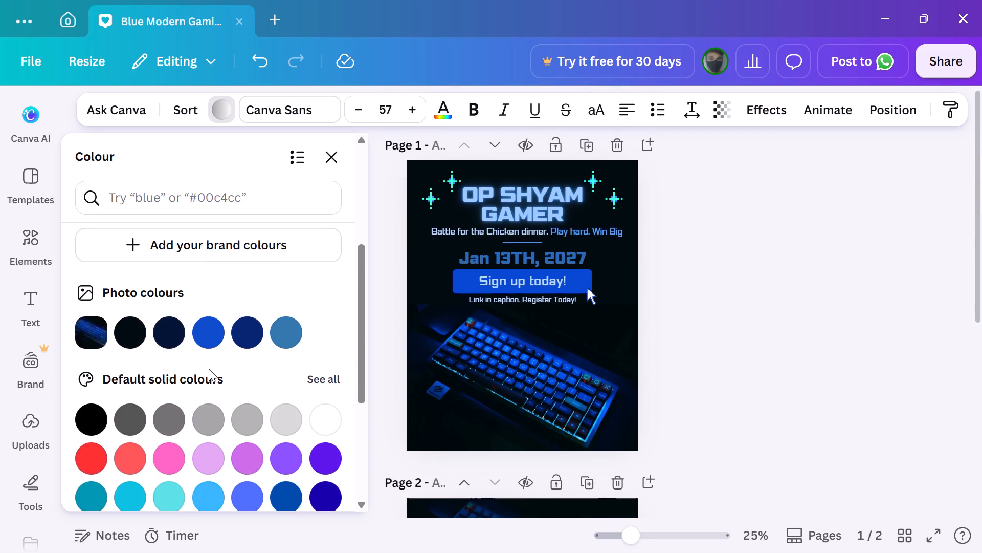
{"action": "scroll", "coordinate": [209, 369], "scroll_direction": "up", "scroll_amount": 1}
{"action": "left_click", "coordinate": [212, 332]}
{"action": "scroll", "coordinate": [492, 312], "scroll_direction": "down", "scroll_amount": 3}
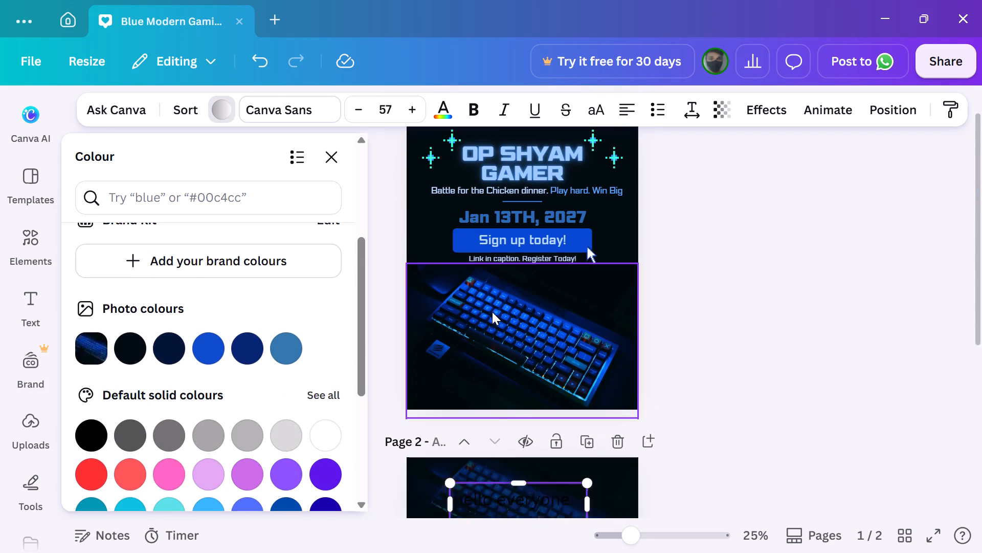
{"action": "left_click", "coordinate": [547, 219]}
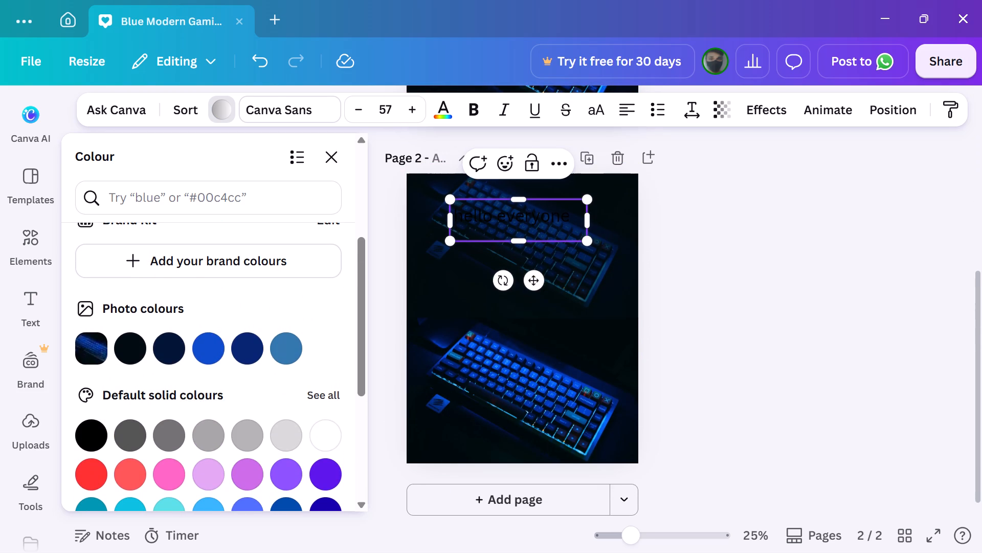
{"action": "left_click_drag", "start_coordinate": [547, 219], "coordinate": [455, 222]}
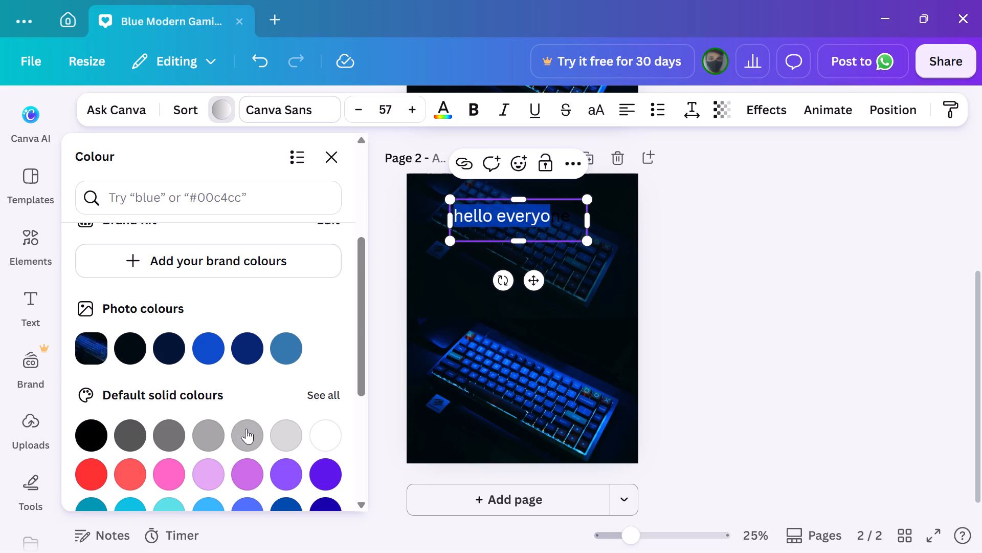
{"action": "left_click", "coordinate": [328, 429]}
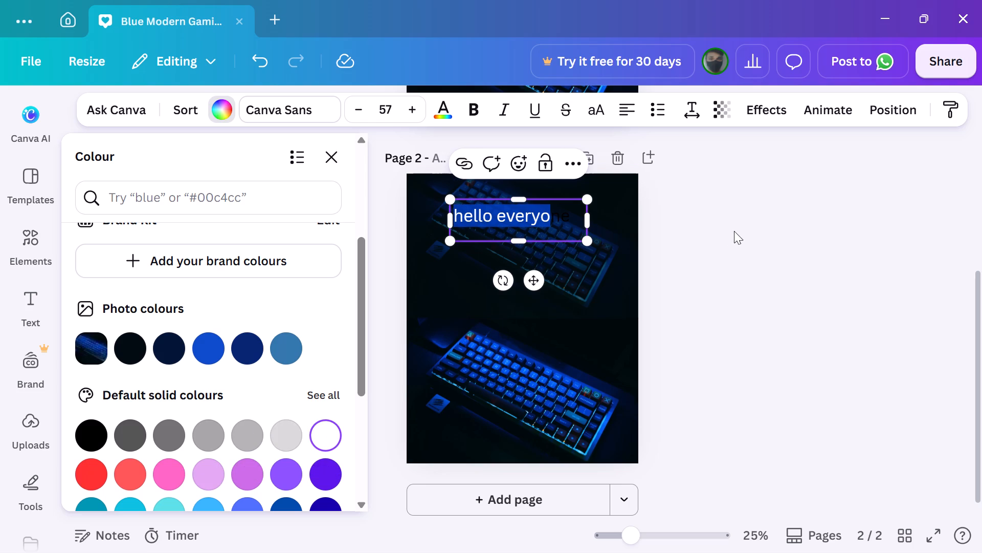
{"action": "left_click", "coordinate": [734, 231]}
Delete the "hello everyone" sticky note from page 2.
{"action": "left_click", "coordinate": [622, 299]}
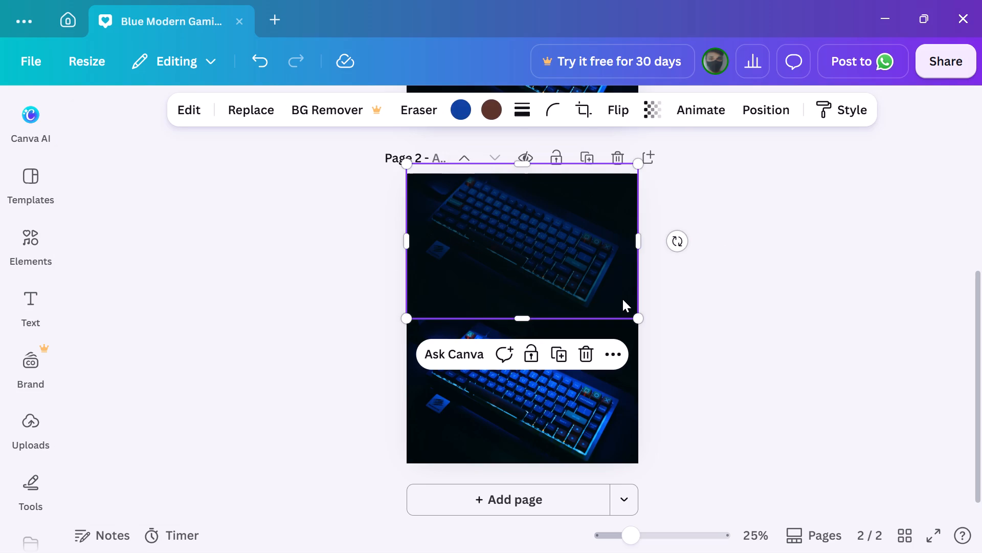
{"action": "left_click", "coordinate": [536, 209]}
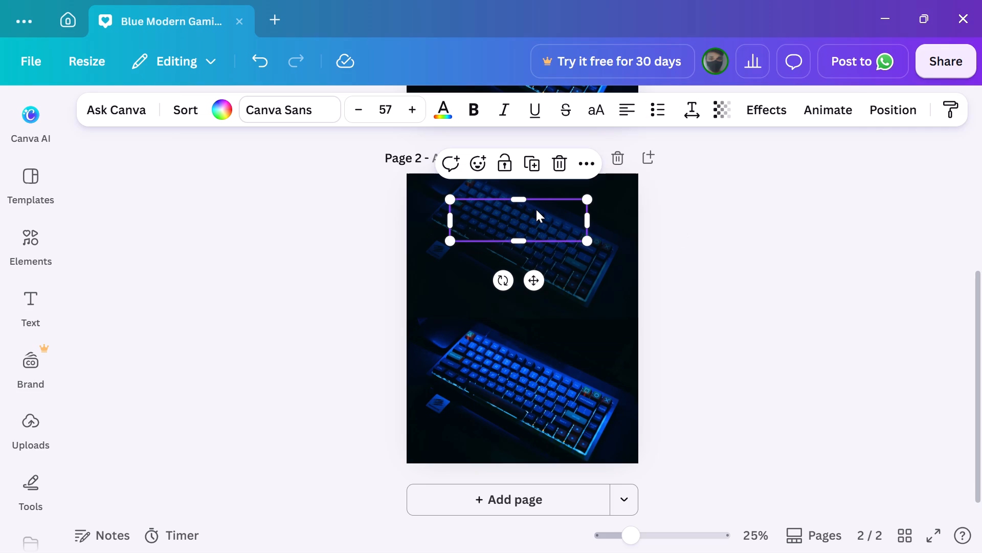
{"action": "key", "text": "BackSpace"}
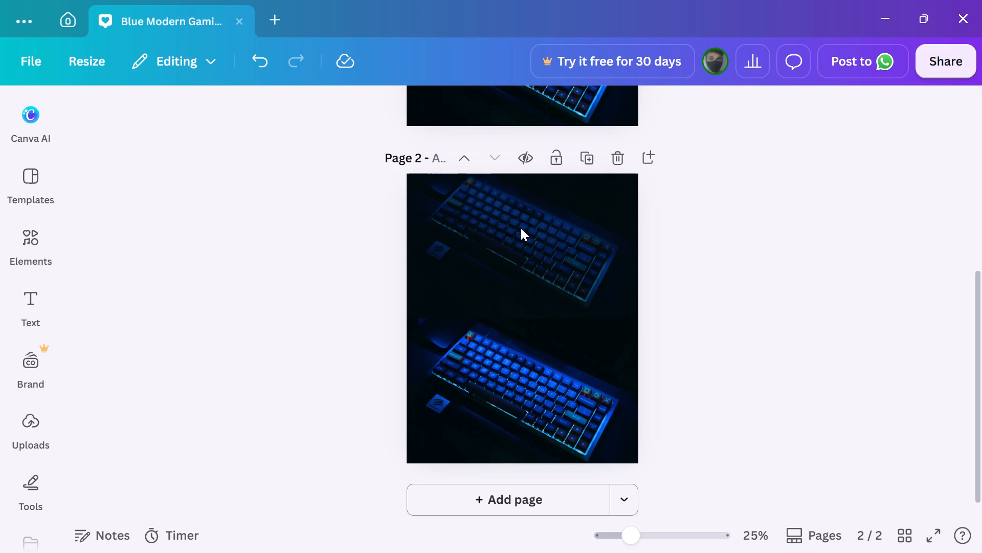
Copy the glowing "OP SHYAM GAMER" heading from page 1 and paste it onto page 2 over the upper keyboard photo.
{"action": "left_click", "coordinate": [521, 228]}
{"action": "scroll", "coordinate": [521, 228], "scroll_direction": "up", "scroll_amount": 4}
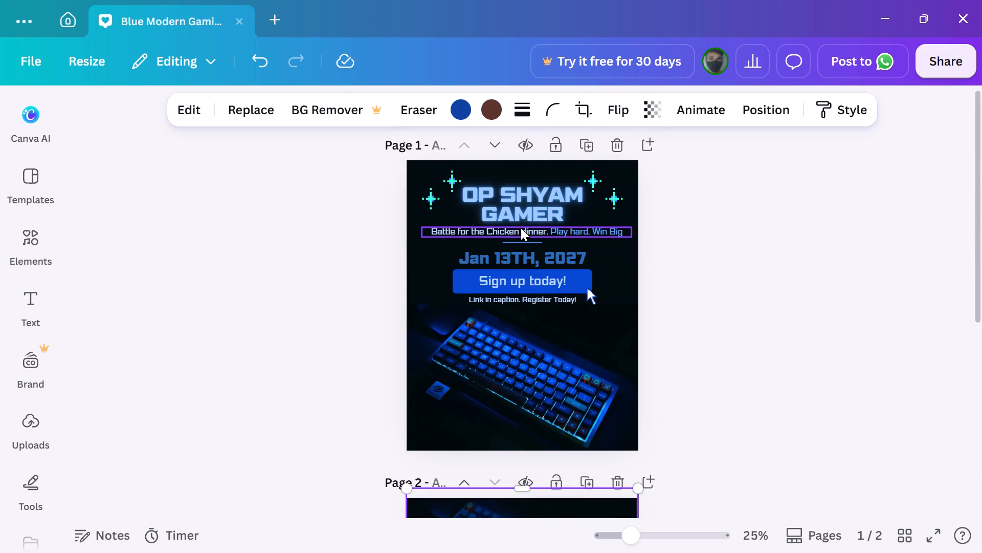
{"action": "left_click", "coordinate": [517, 189]}
{"action": "key", "text": "ctrl+c"}
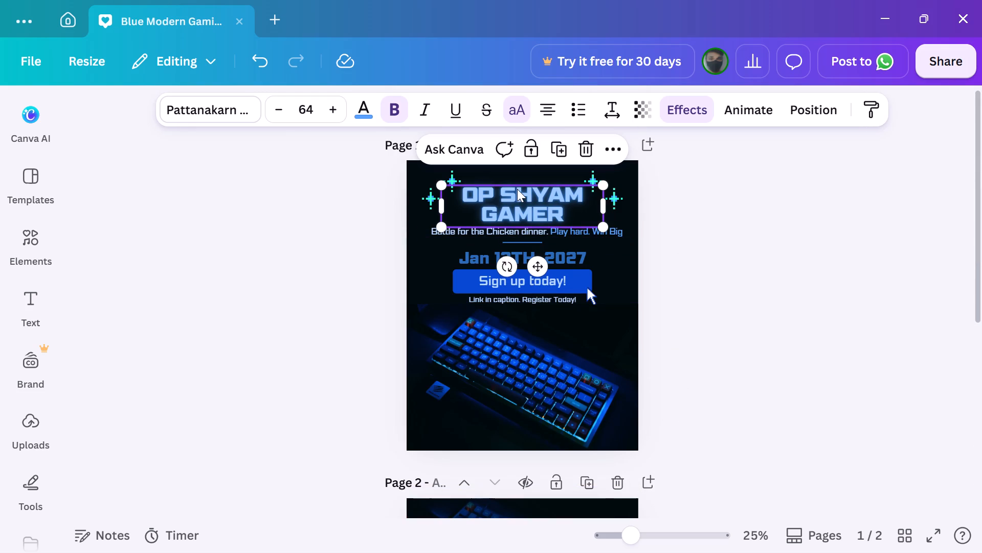
{"action": "scroll", "coordinate": [572, 295], "scroll_direction": "down", "scroll_amount": 3}
{"action": "left_click", "coordinate": [522, 289]}
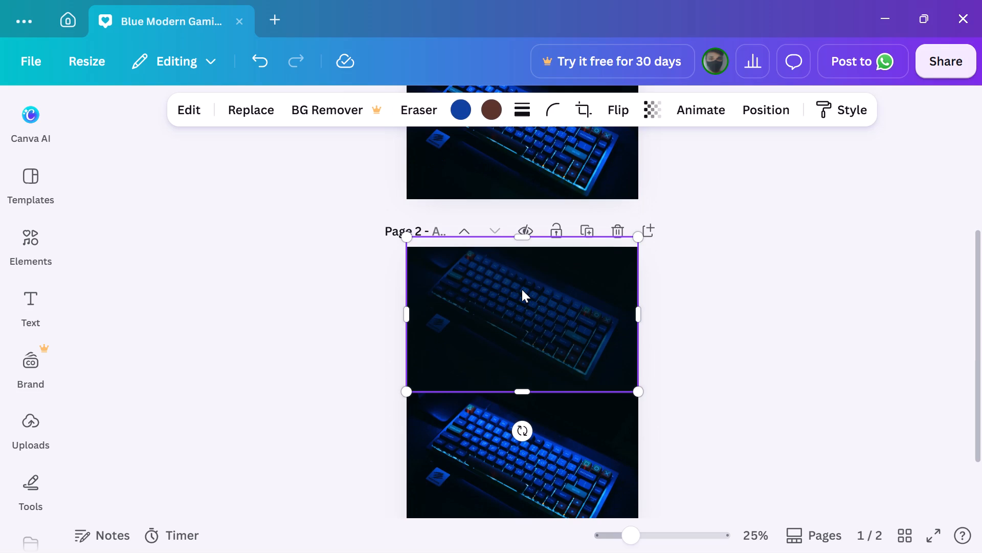
{"action": "key", "text": "ctrl+v"}
{"action": "left_click", "coordinate": [710, 343]}
Copy the "Sign up today!" text from page 1 and paste it onto page 2 below the heading.
{"action": "scroll", "coordinate": [710, 343], "scroll_direction": "up", "scroll_amount": 2}
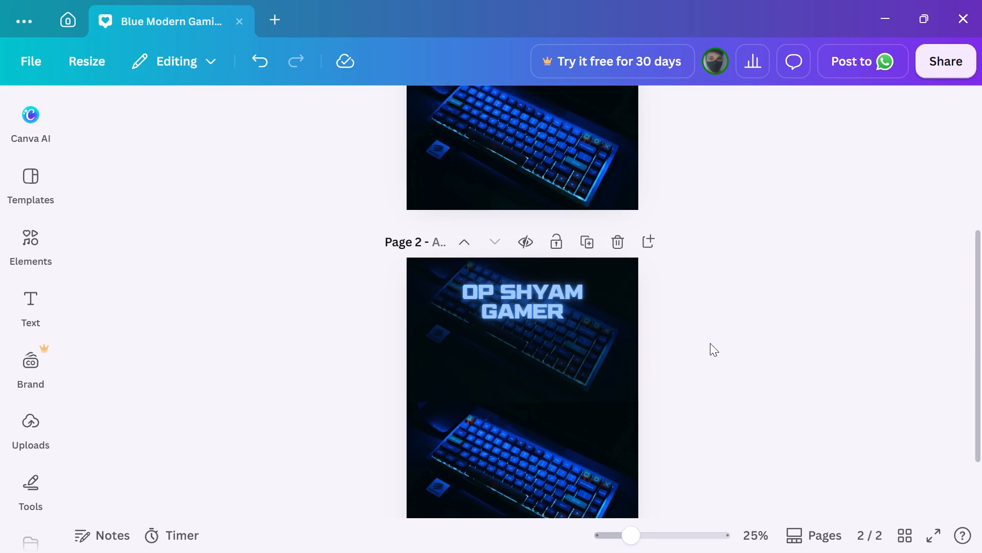
{"action": "scroll", "coordinate": [710, 343], "scroll_direction": "up", "scroll_amount": 2}
{"action": "left_click", "coordinate": [552, 282]}
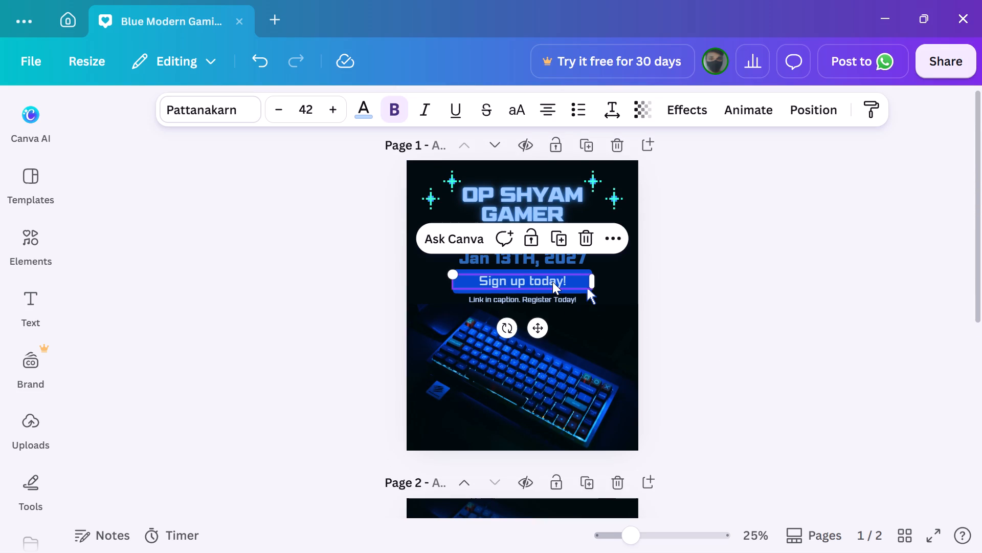
{"action": "key", "text": "ctrl+c"}
{"action": "scroll", "coordinate": [552, 282], "scroll_direction": "down", "scroll_amount": 4}
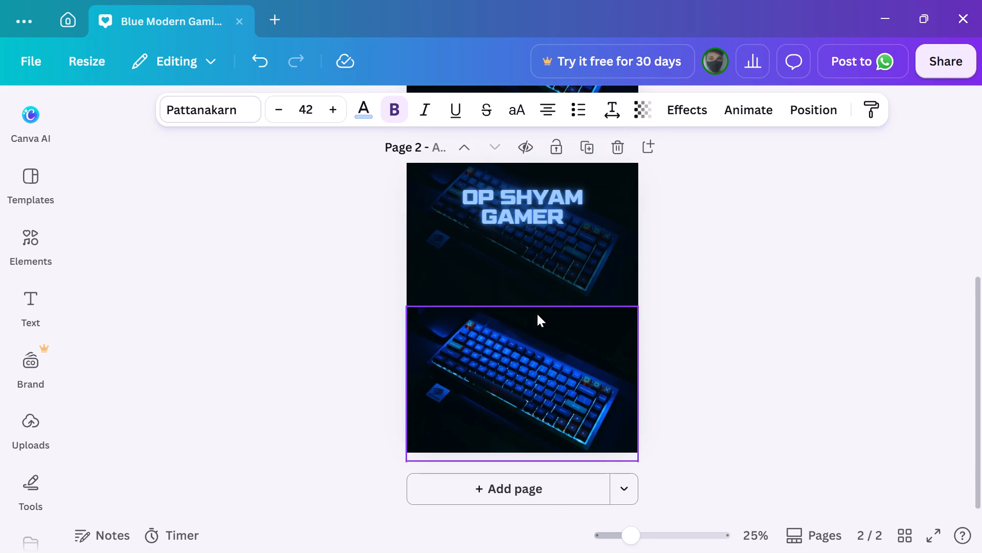
{"action": "left_click", "coordinate": [528, 275]}
{"action": "key", "text": "ctrl+v"}
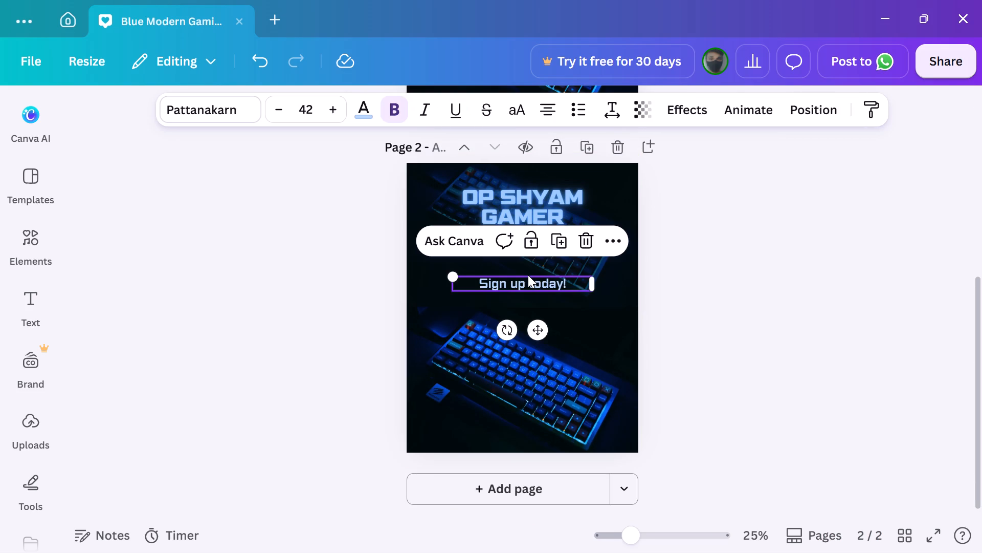
{"action": "left_click", "coordinate": [674, 308]}
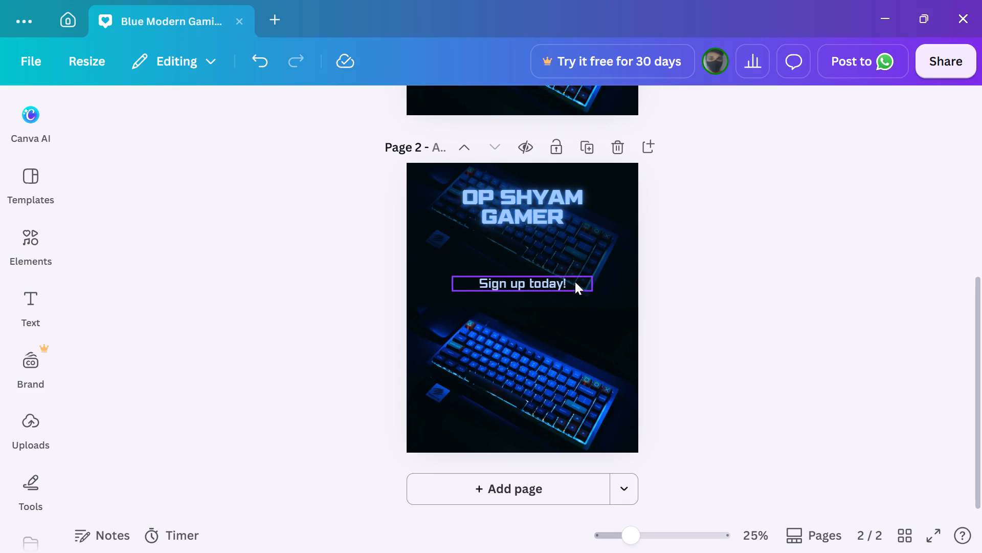
Replace the pasted "Sign up today!" text on page 2 with "tournament details".
{"action": "left_click", "coordinate": [575, 282]}
{"action": "left_click", "coordinate": [575, 282]}
{"action": "key", "text": "BackSpace"}
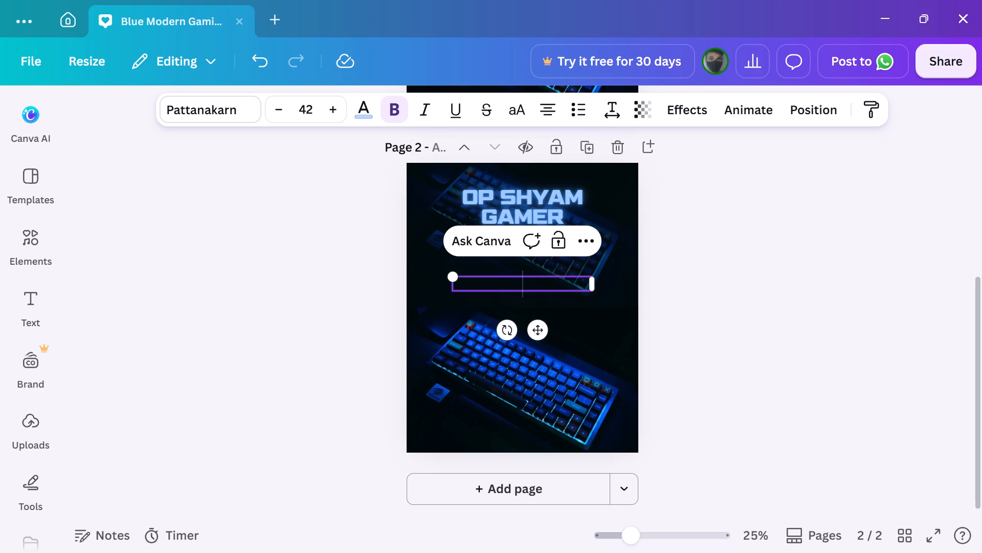
{"action": "key", "text": "BackSpace"}
{"action": "key", "text": "BackSpace"}
{"action": "type", "text": "touranment details"}
{"action": "key", "text": "space"}
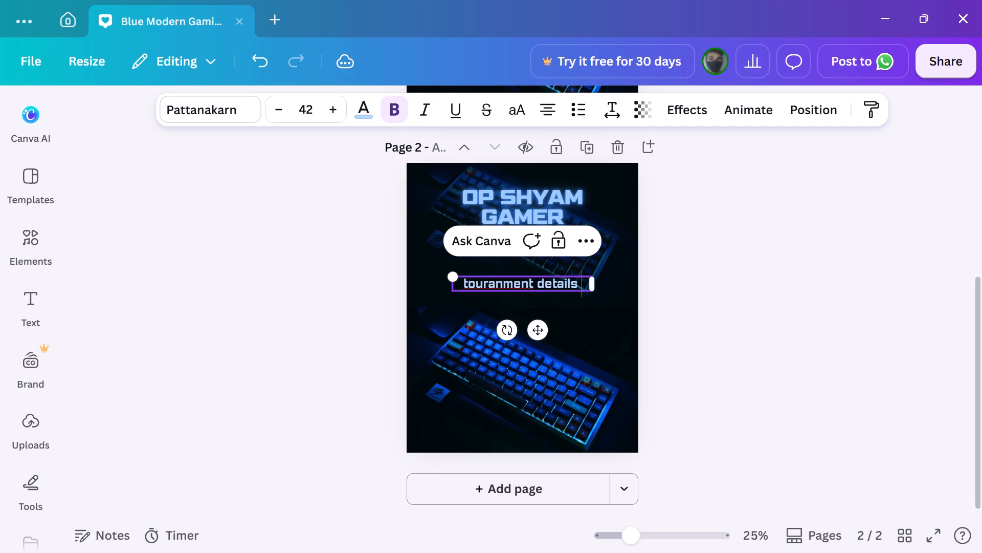
{"action": "left_click", "coordinate": [495, 285]}
{"action": "key", "text": "BackSpace"}
{"action": "key", "text": "Right"}
{"action": "key", "text": "a"}
{"action": "left_click", "coordinate": [641, 300]}
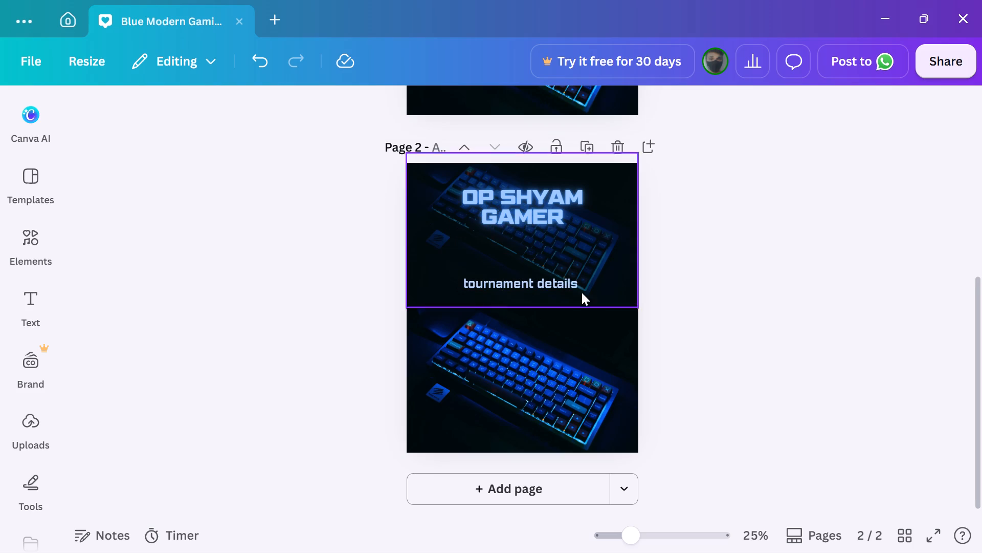
Copy the "Link in caption. Register Today!" line from page 1 and paste it under "tournament details" on page 2.
{"action": "scroll", "coordinate": [552, 310], "scroll_direction": "up", "scroll_amount": 2}
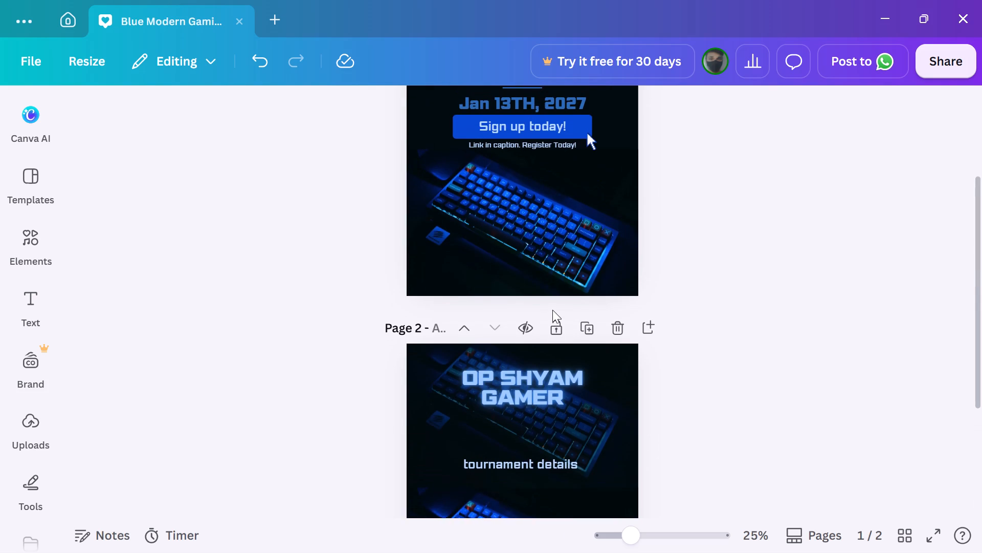
{"action": "scroll", "coordinate": [552, 310], "scroll_direction": "up", "scroll_amount": 1}
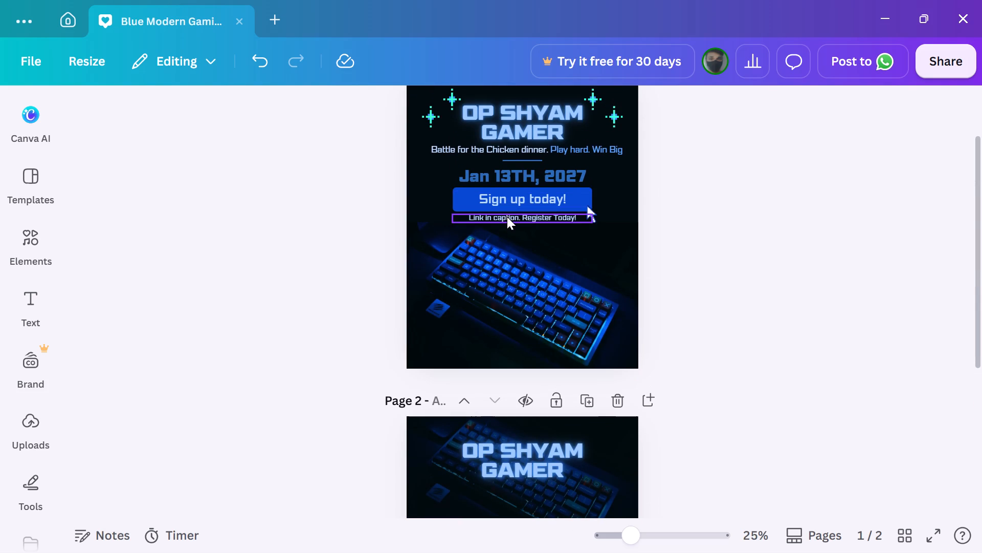
{"action": "left_click", "coordinate": [507, 217]}
{"action": "key", "text": "ctrl+c"}
{"action": "scroll", "coordinate": [507, 217], "scroll_direction": "down", "scroll_amount": 2}
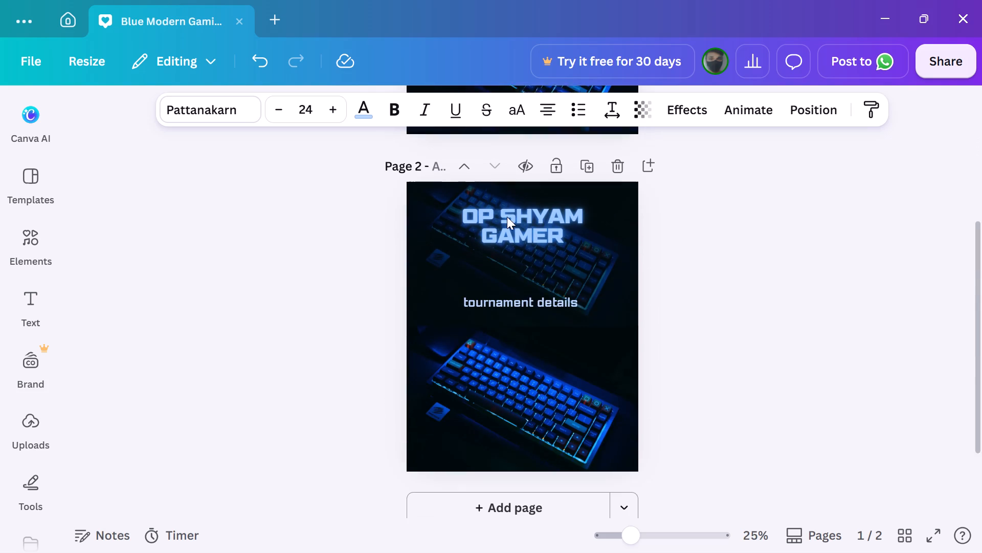
{"action": "left_click", "coordinate": [534, 310]}
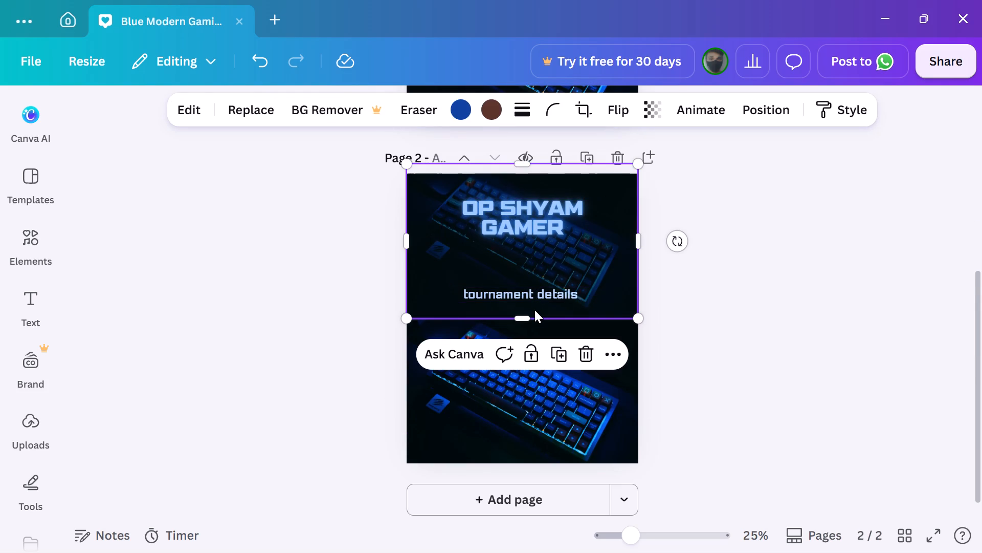
{"action": "key", "text": "ctrl+v"}
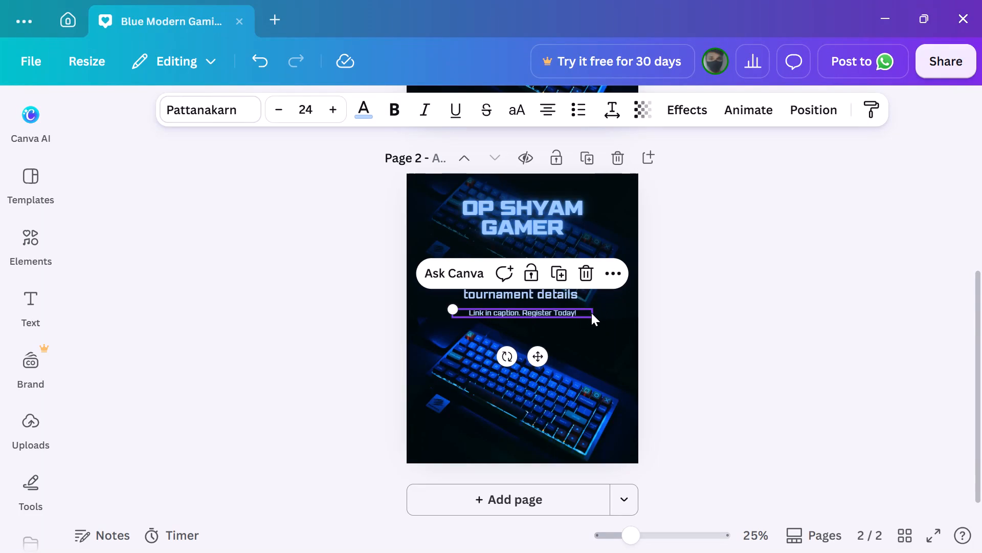
Replace the pasted "Link in caption. Register Today!" text on page 2 with the date "13/11/2026".
{"action": "left_click", "coordinate": [590, 312]}
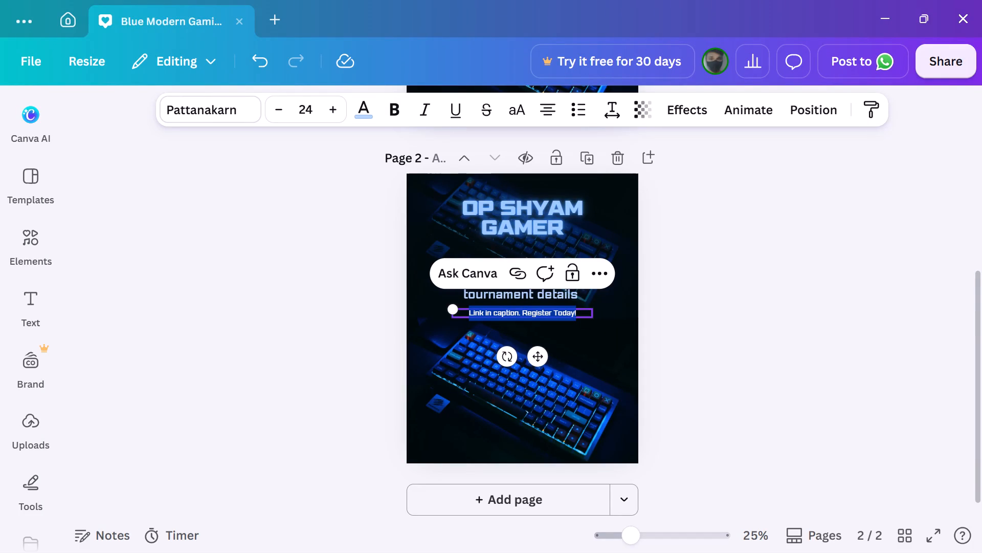
{"action": "type", "text": "13"}
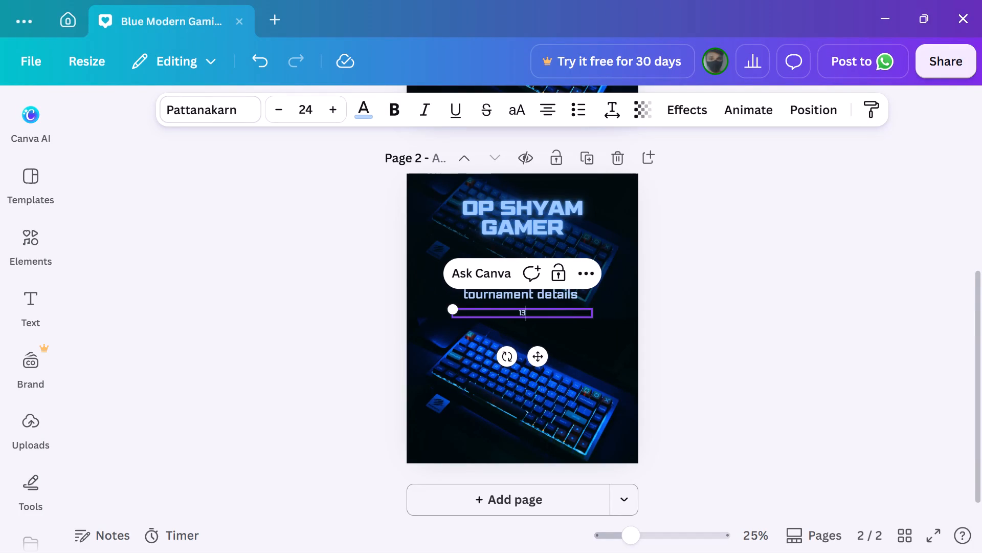
{"action": "type", "text": "/11/"}
{"action": "type", "text": "2026"}
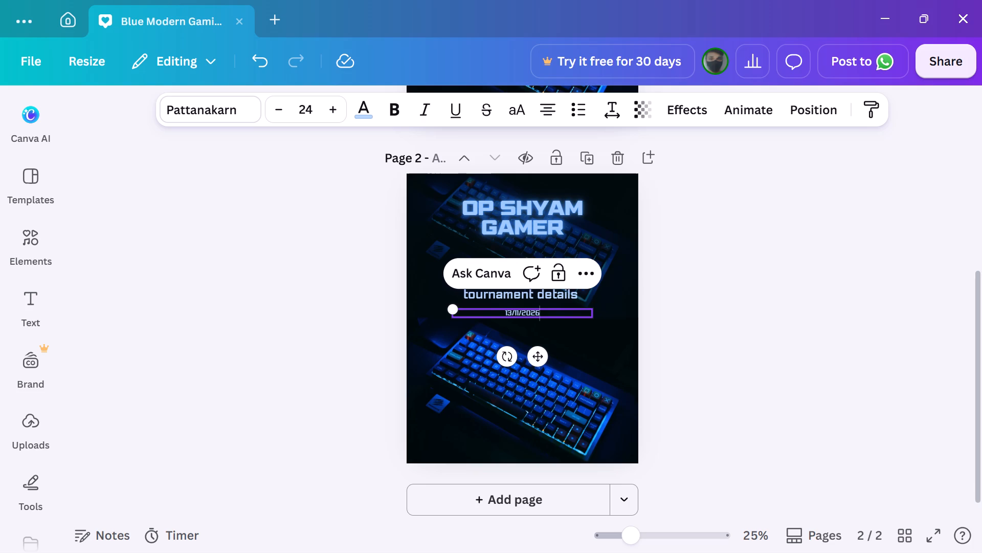
Increase the font size of the date line under "tournament details" to 30.
{"action": "left_click", "coordinate": [334, 108]}
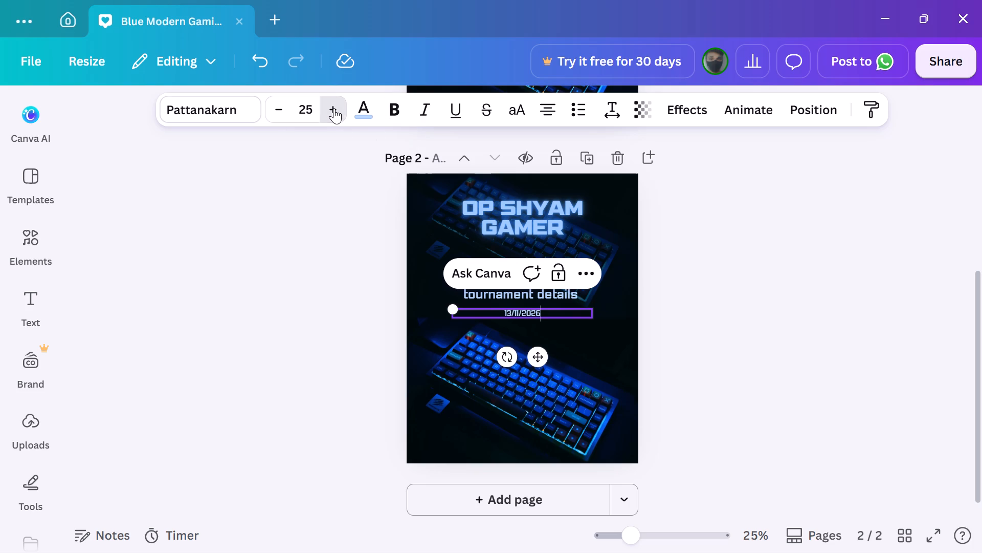
{"action": "double_click", "coordinate": [334, 108]}
{"action": "triple_click", "coordinate": [334, 108]}
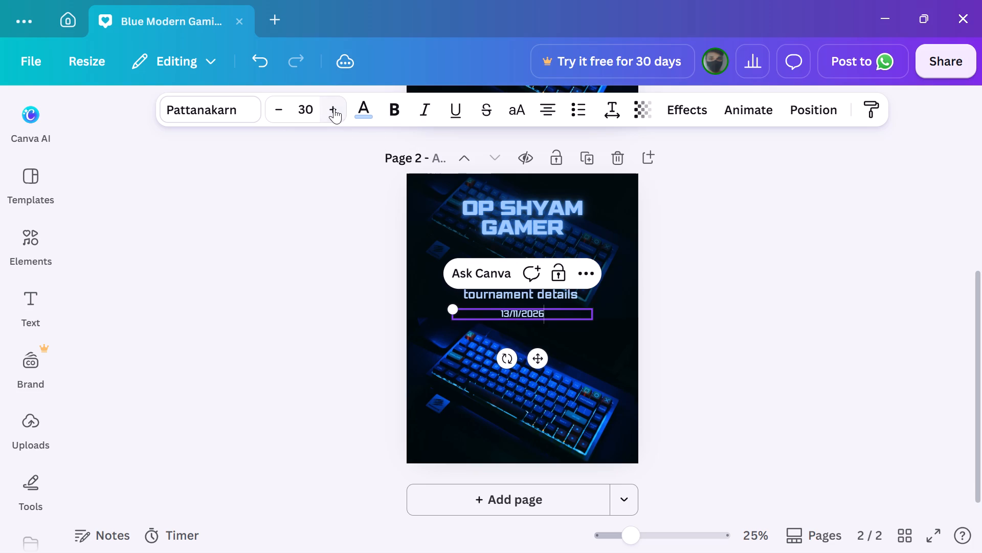
Add the weekday "sunday" after the date on the same line.
{"action": "key", "text": "space"}
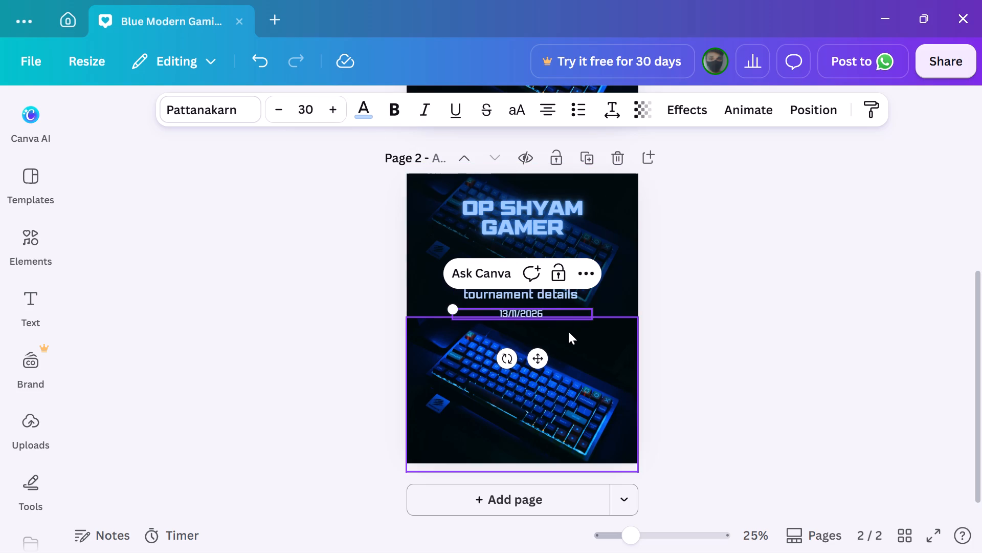
{"action": "type", "text": "sunday"}
{"action": "key", "text": "space"}
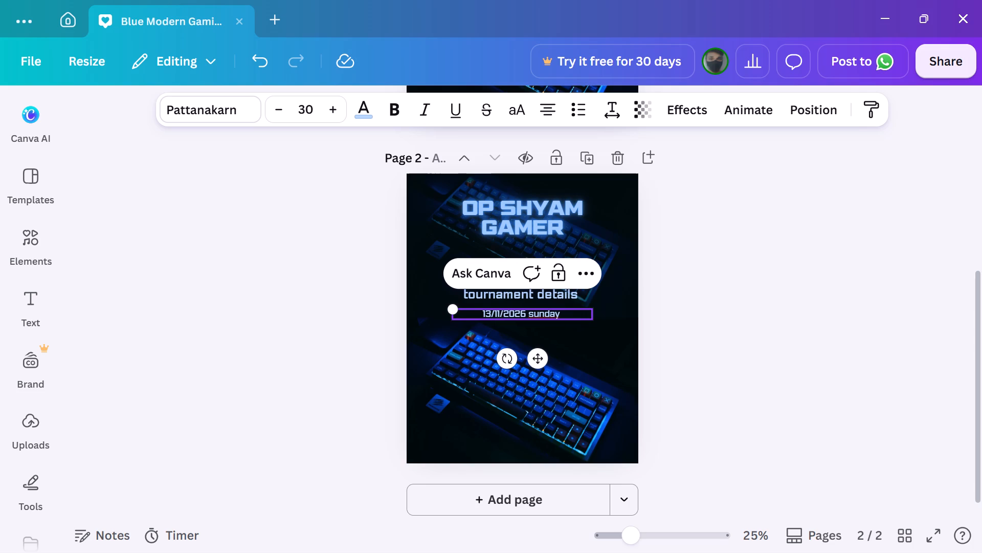
Add a second line below the date reading "time:- 8" for the tournament's start time.
{"action": "key", "text": "Return"}
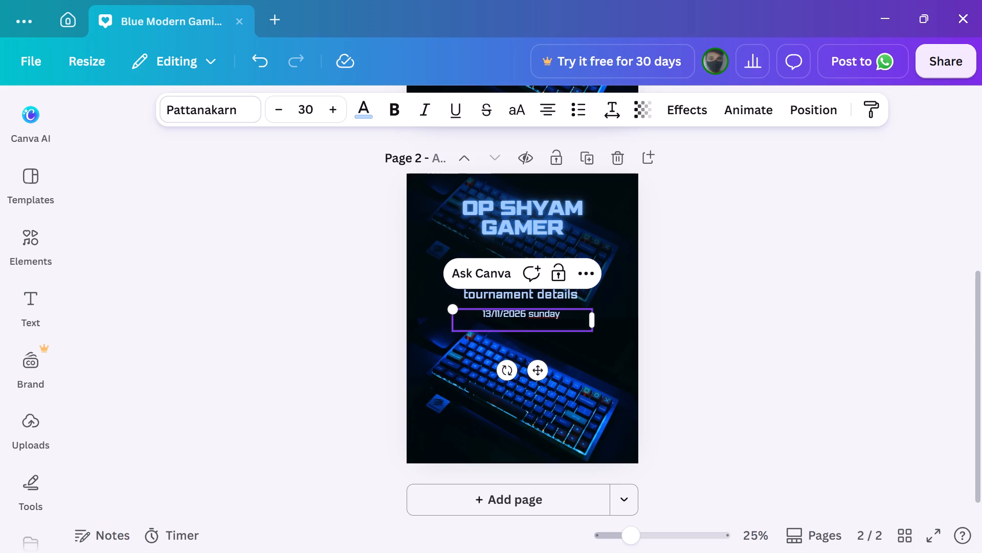
{"action": "type", "text": "time"}
{"action": "key", "text": "shift+colon"}
{"action": "type", "text": "-"}
{"action": "key", "text": "space"}
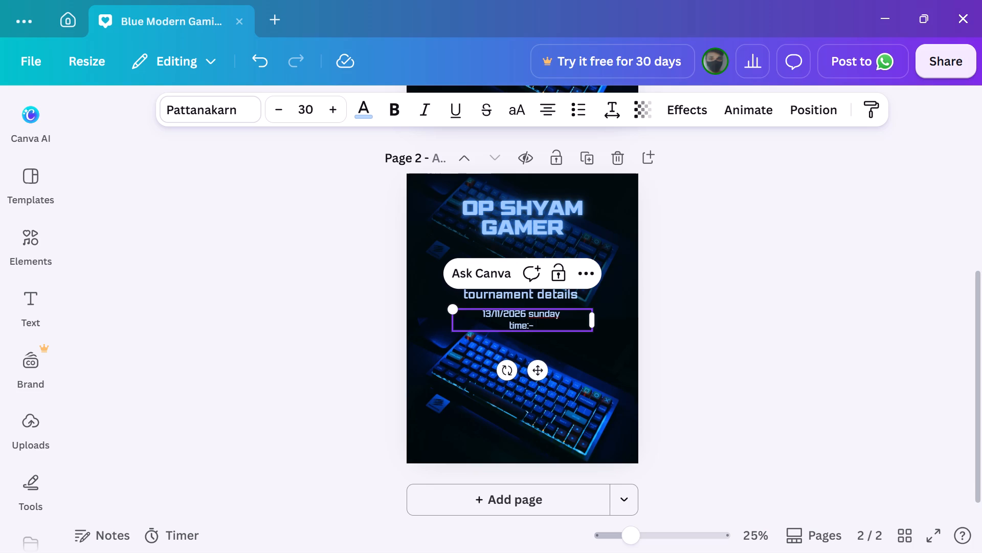
{"action": "type", "text": "8."}
{"action": "key", "text": "BackSpace"}
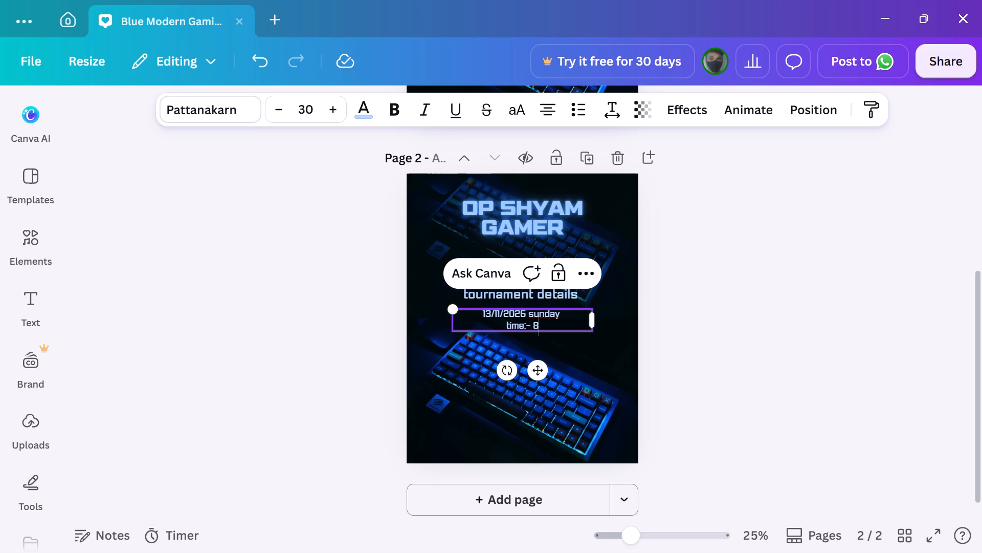
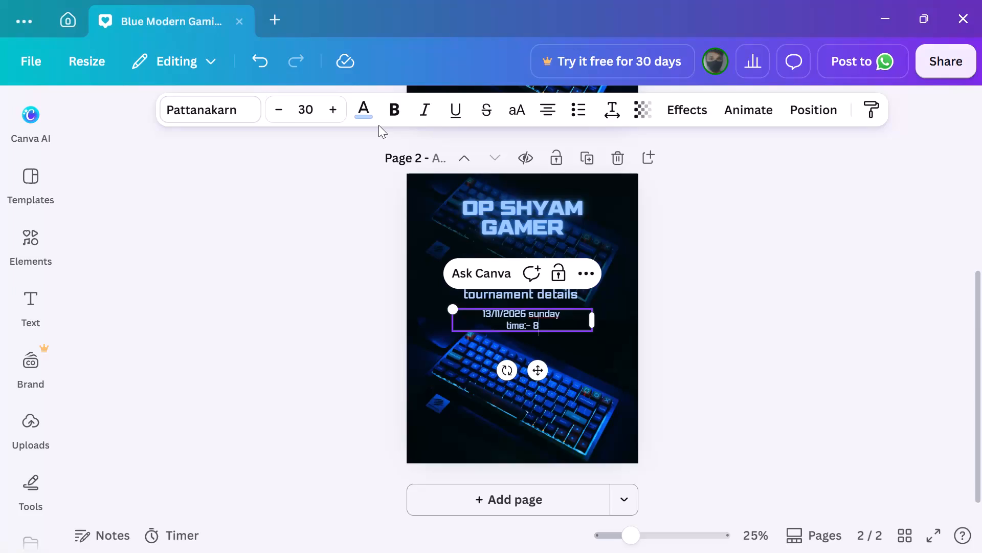
Complete the tournament start time on page 2 so the line reads "time:- 8:00 pm".
{"action": "key", "text": "shift+colon"}
{"action": "type", "text": "00"}
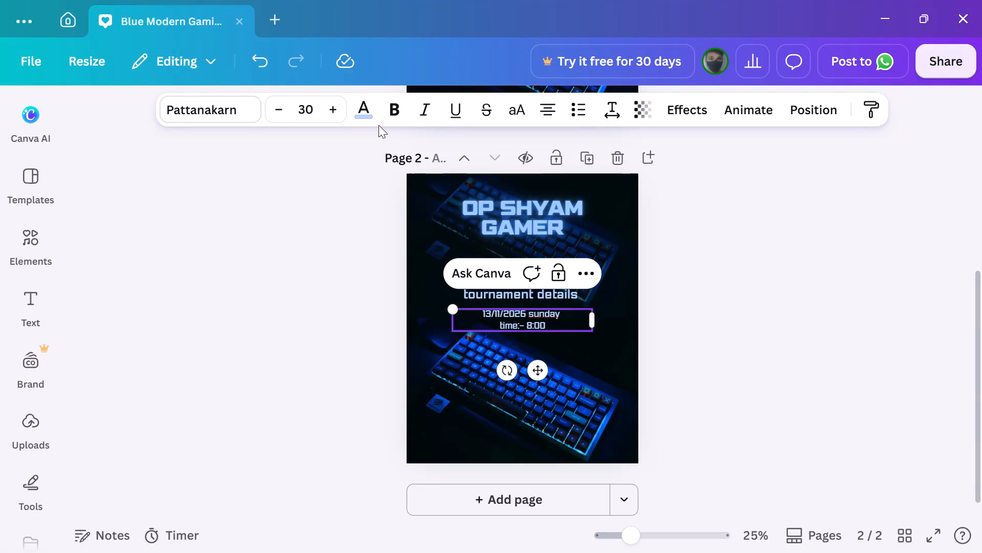
{"action": "key", "text": "space"}
{"action": "type", "text": "pm"}
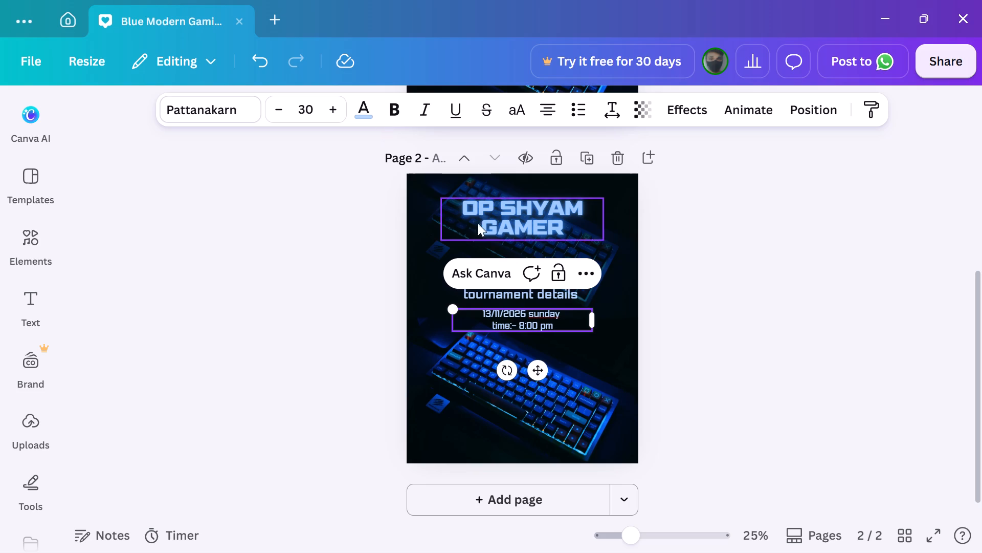
{"action": "left_click", "coordinate": [608, 346]}
{"action": "left_click", "coordinate": [710, 374]}
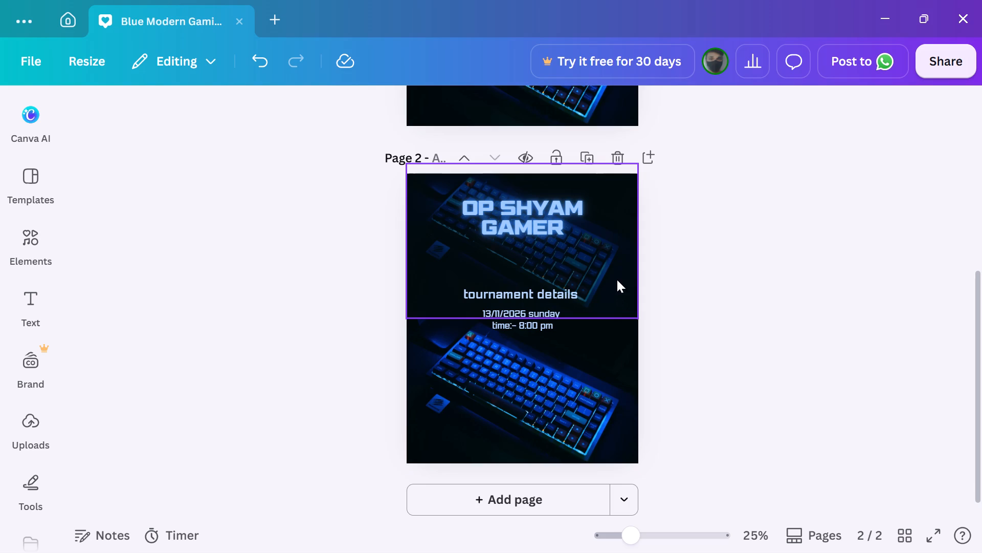
{"action": "left_click", "coordinate": [682, 281]}
Copy the "Battle for the Chicken dinner. Play hard. Win Big" tagline from page 1 and paste it onto page 2.
{"action": "scroll", "coordinate": [520, 221], "scroll_direction": "up", "scroll_amount": 3}
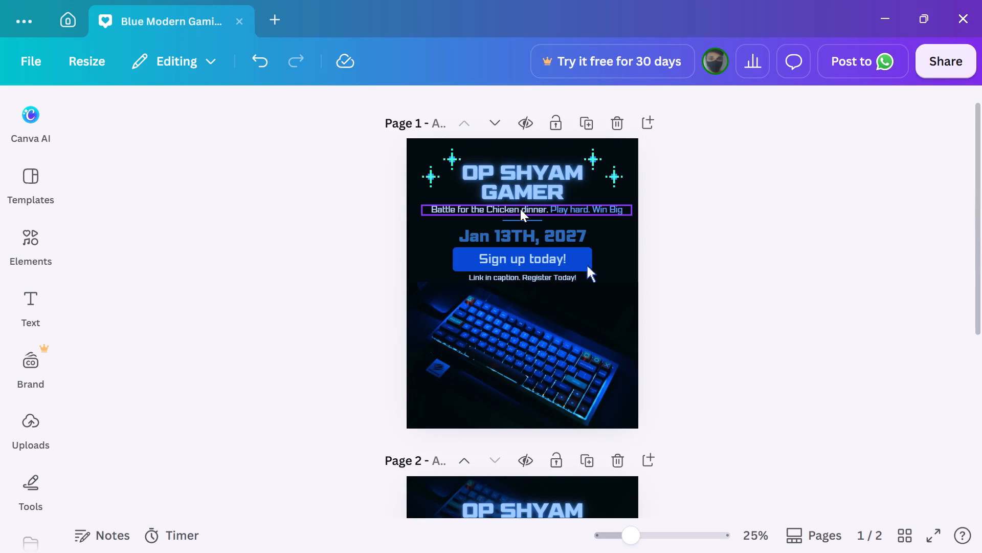
{"action": "left_click", "coordinate": [517, 209]}
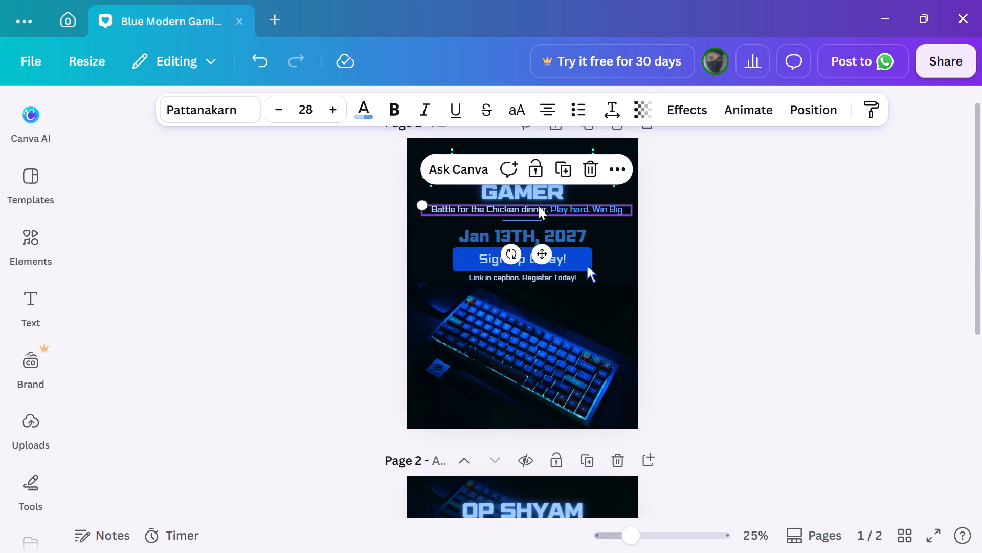
{"action": "key", "text": "ctrl+c"}
{"action": "scroll", "coordinate": [539, 206], "scroll_direction": "down", "scroll_amount": 5}
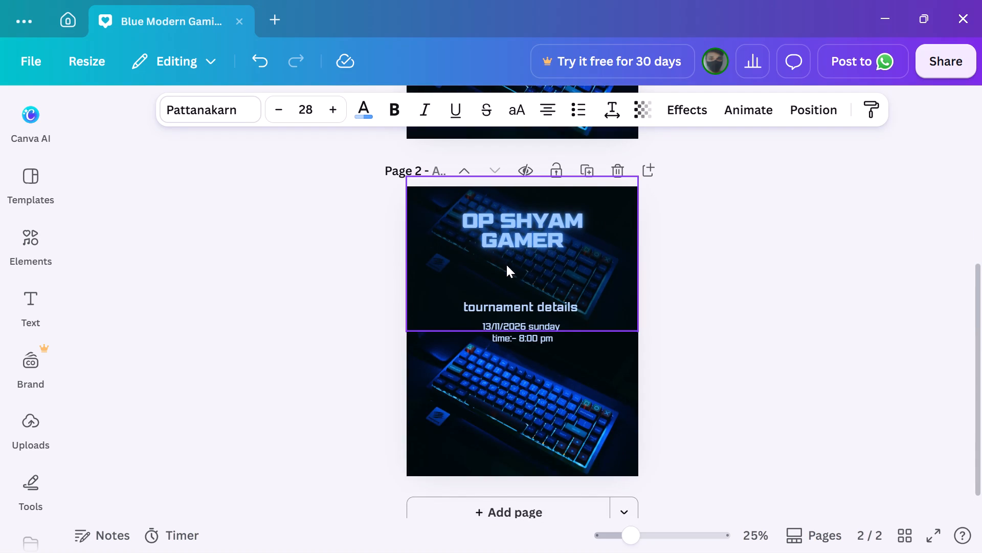
{"action": "left_click", "coordinate": [506, 272]}
{"action": "key", "text": "ctrl+v"}
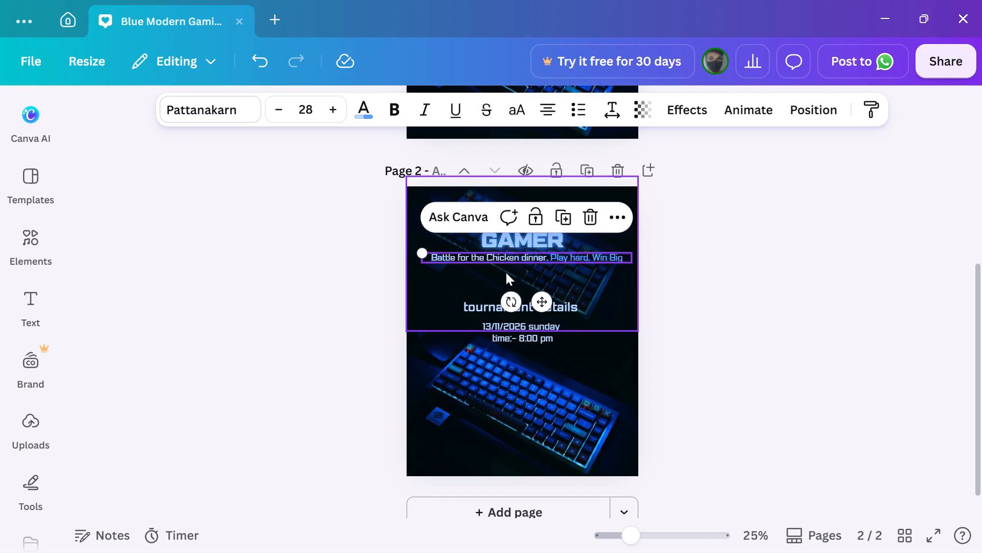
Replace the pasted tagline on page 2 with "fight for life and money".
{"action": "left_click", "coordinate": [624, 256]}
{"action": "key", "text": "BackSpace"}
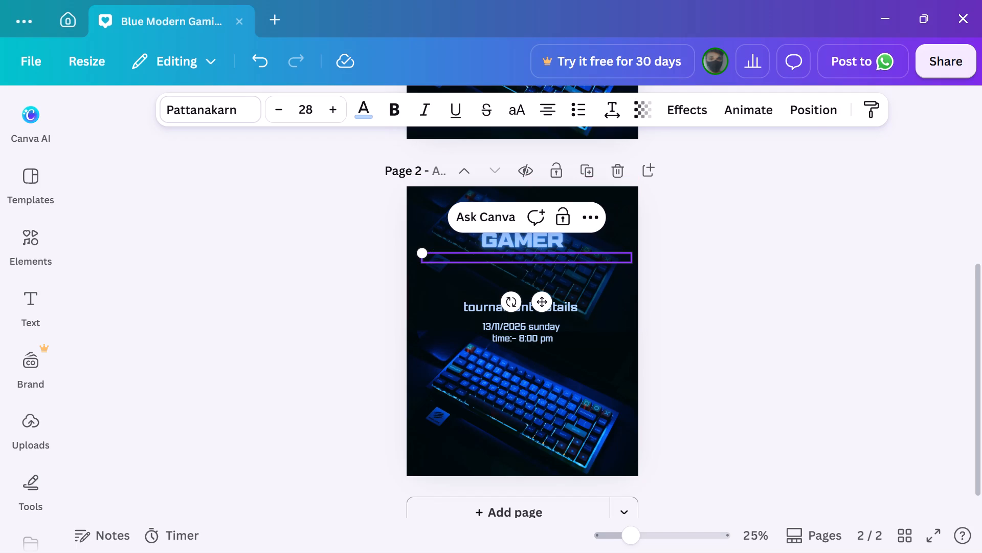
{"action": "type", "text": "fight for life nad"}
{"action": "key", "text": "space"}
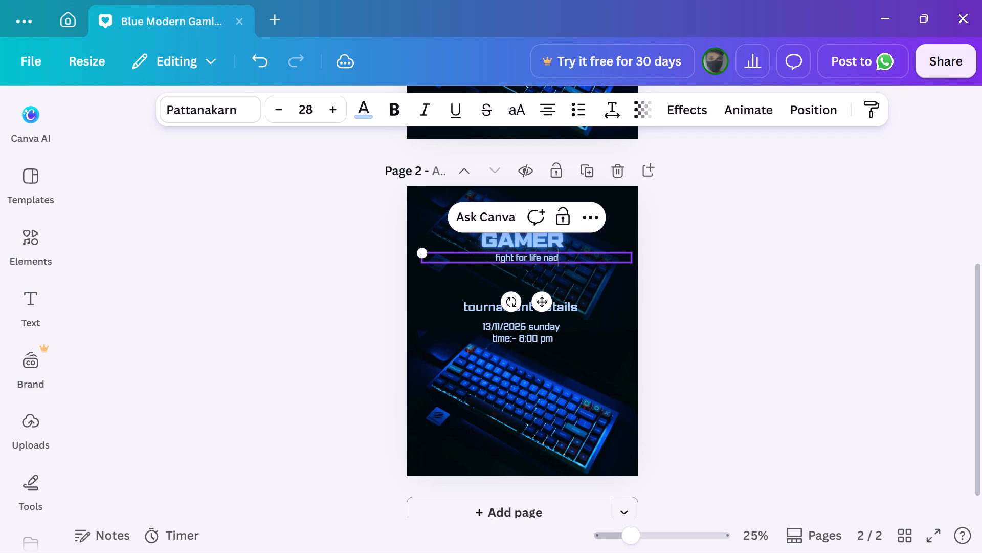
{"action": "key", "text": "BackSpace"}
{"action": "key", "text": "BackSpace"}
{"action": "key", "text": "BackSpace"}
{"action": "key", "text": "BackSpace"}
{"action": "type", "text": "and money"}
{"action": "key", "text": "space"}
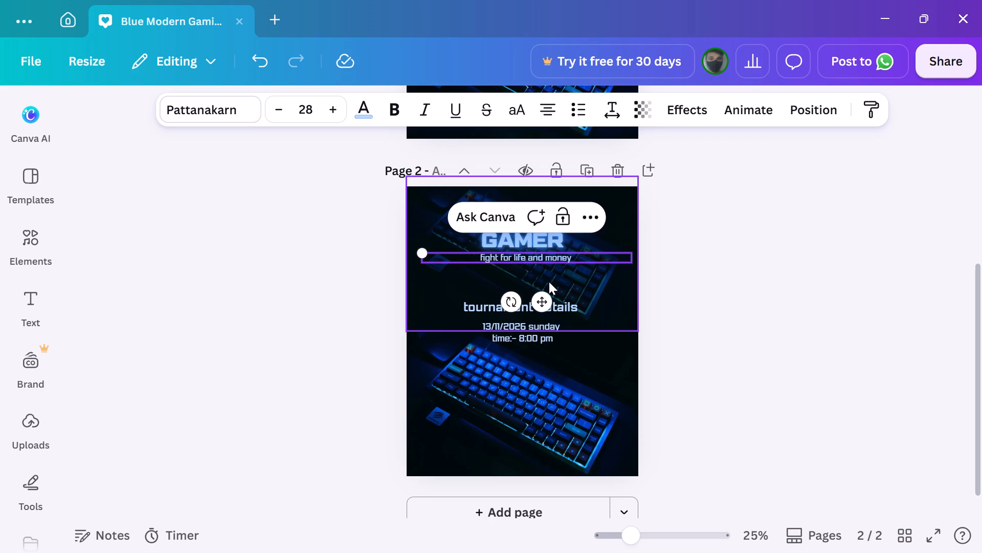
{"action": "left_click", "coordinate": [718, 298]}
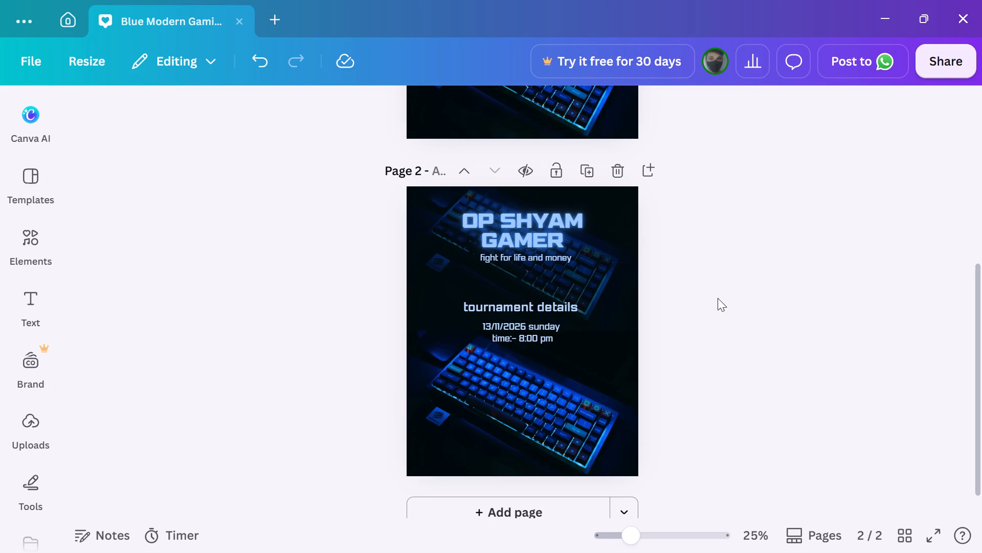
Move the "fight for life and money" tagline slightly lower beneath the heading and centre it horizontally on page 2.
{"action": "left_click_drag", "start_coordinate": [543, 257], "coordinate": [543, 264]}
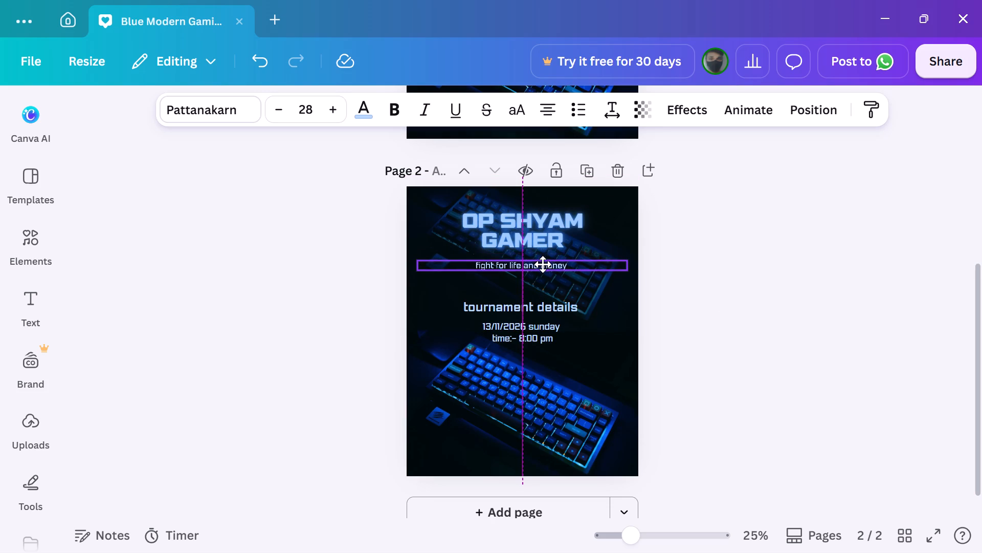
{"action": "left_click_drag", "start_coordinate": [543, 264], "coordinate": [543, 266]}
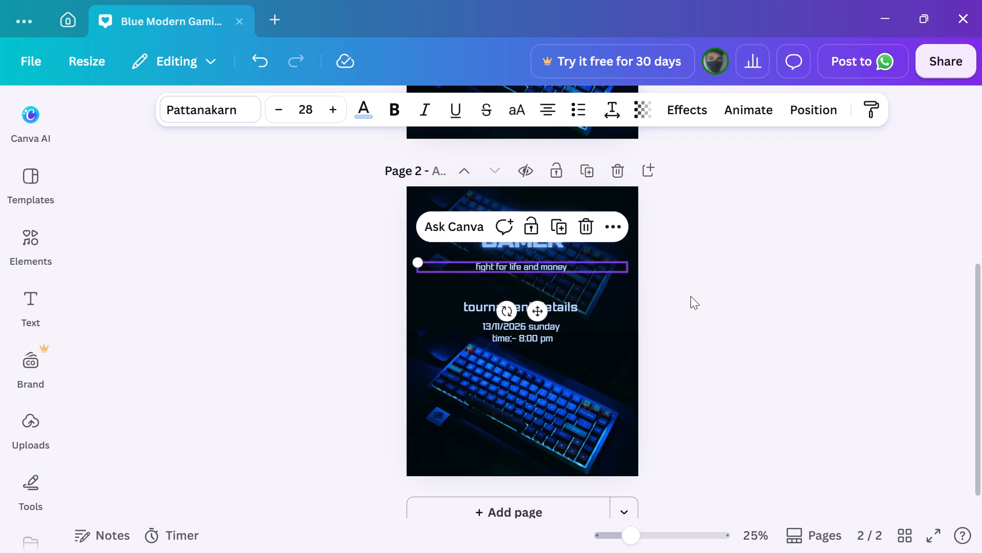
{"action": "left_click", "coordinate": [690, 296]}
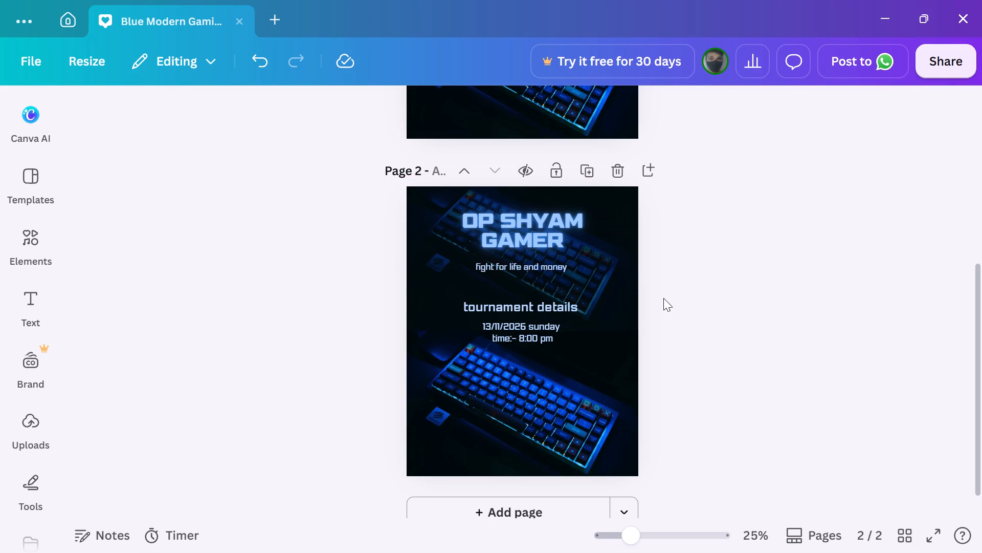
Upload the teal and red anime character image from the computer's Gallery folder to the design's uploads.
{"action": "scroll", "coordinate": [663, 298], "scroll_direction": "up", "scroll_amount": 6}
{"action": "scroll", "coordinate": [663, 298], "scroll_direction": "down", "scroll_amount": 4}
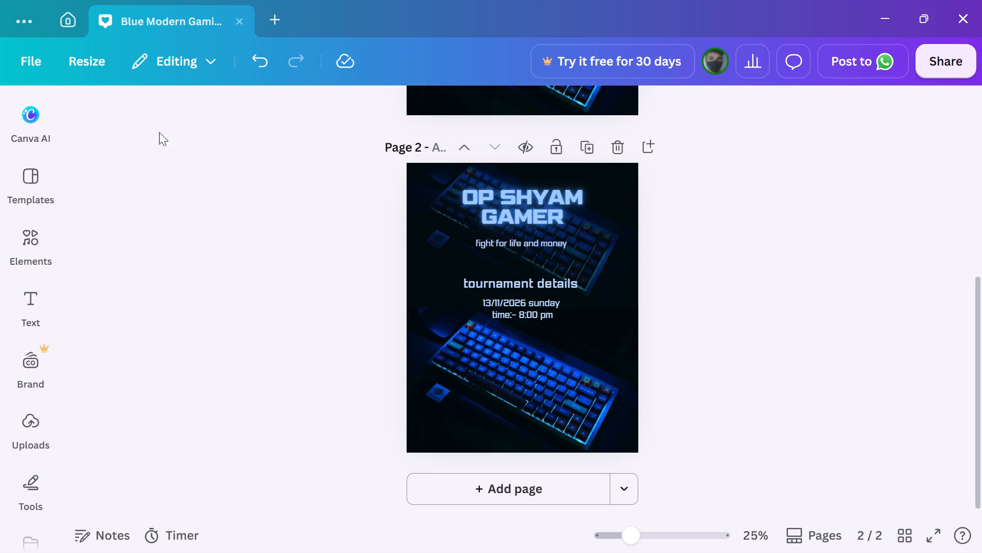
{"action": "left_click", "coordinate": [38, 64]}
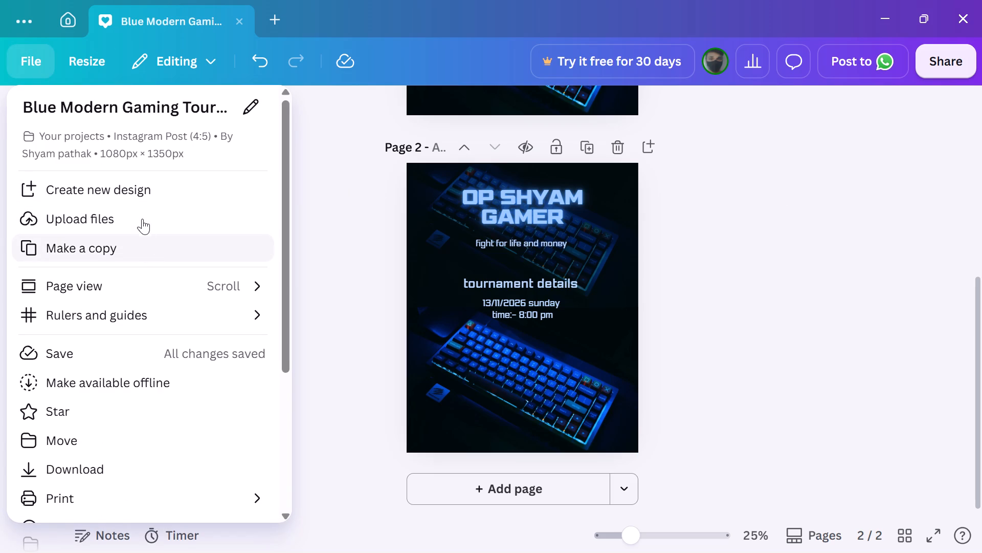
{"action": "left_click", "coordinate": [141, 216]}
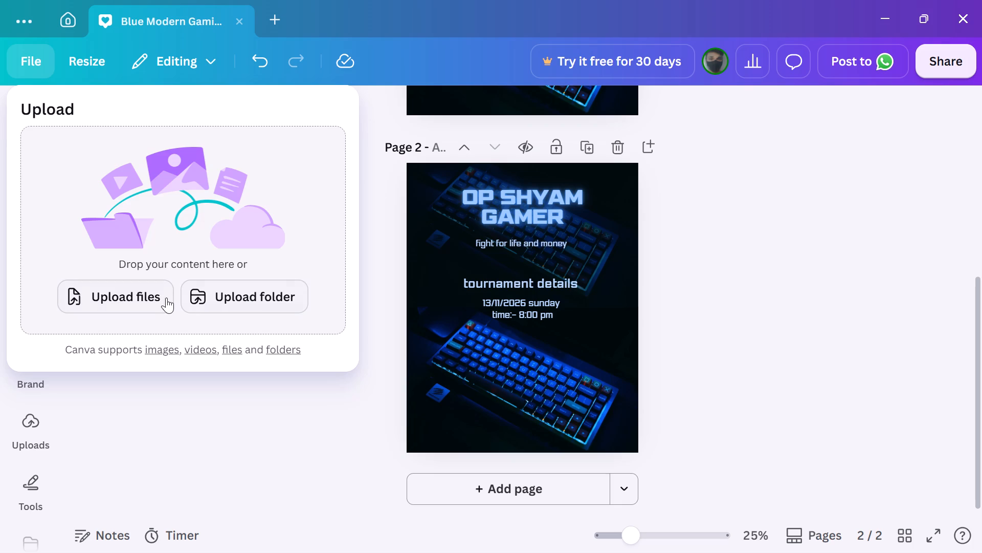
{"action": "left_click", "coordinate": [157, 295]}
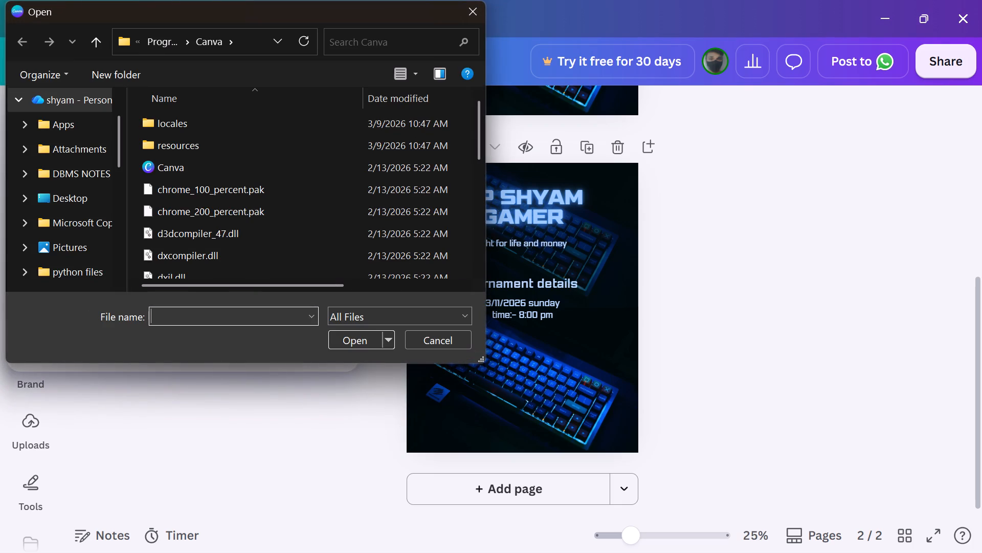
{"action": "scroll", "coordinate": [58, 133], "scroll_direction": "up", "scroll_amount": 2}
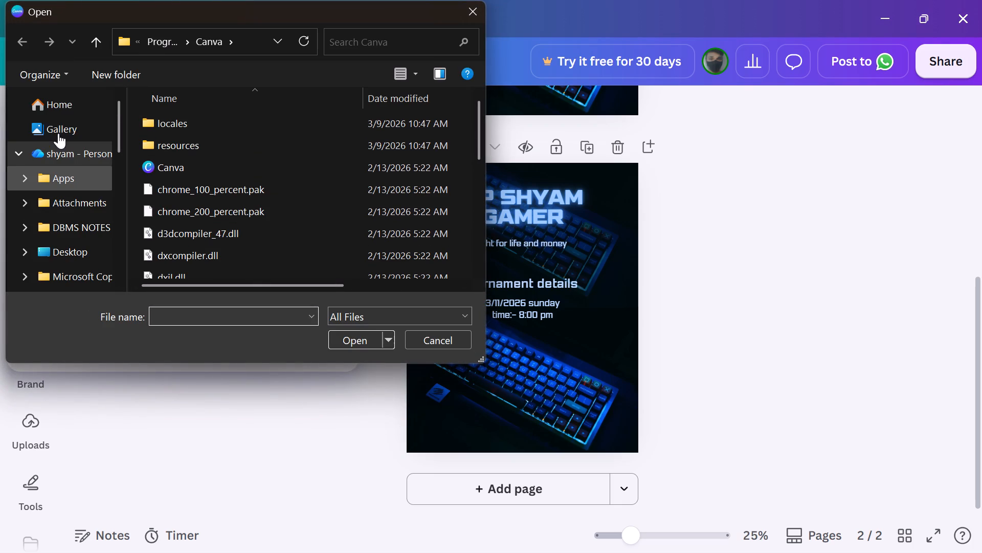
{"action": "left_click", "coordinate": [58, 133]}
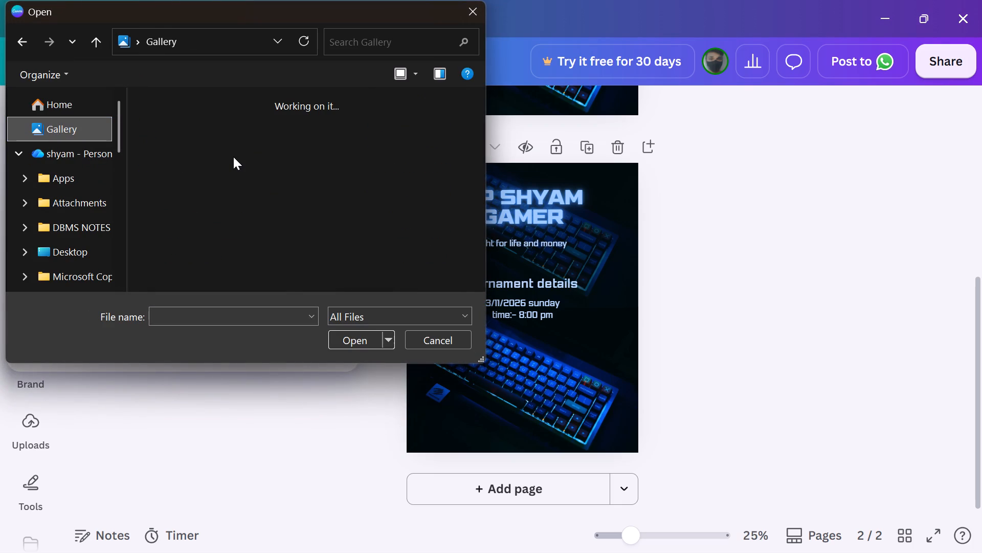
{"action": "scroll", "coordinate": [233, 157], "scroll_direction": "down", "scroll_amount": 1}
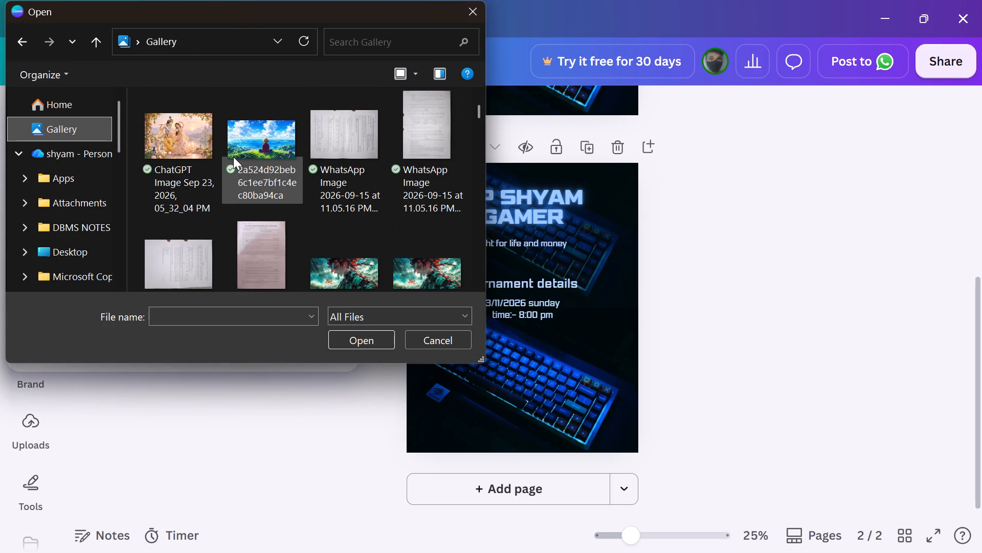
{"action": "scroll", "coordinate": [233, 157], "scroll_direction": "down", "scroll_amount": 1}
{"action": "left_click", "coordinate": [246, 155]}
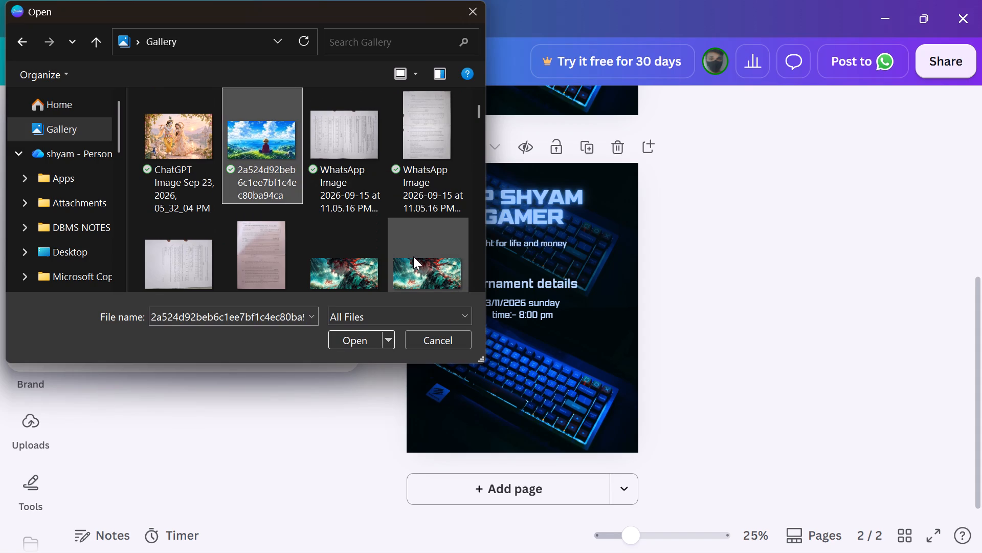
{"action": "left_click", "coordinate": [359, 279]}
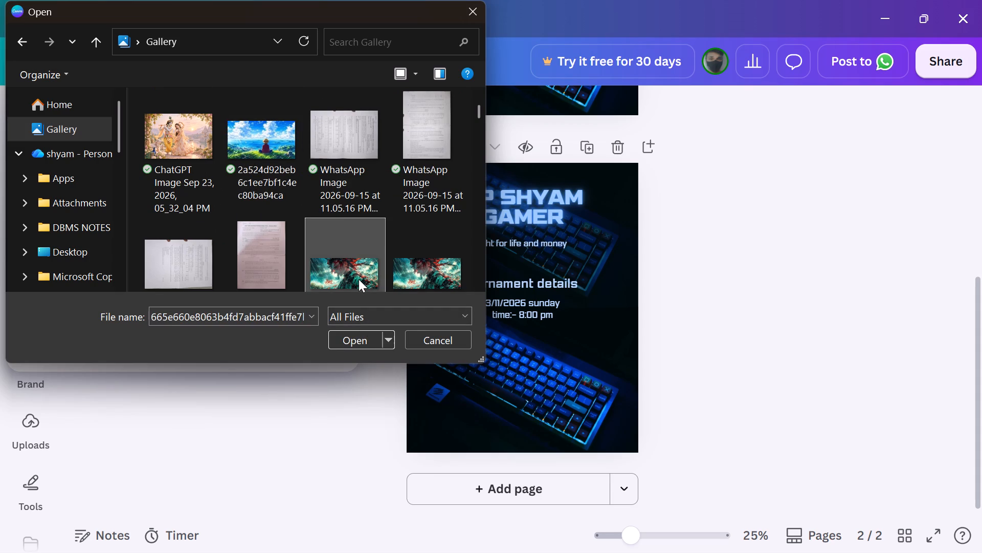
{"action": "left_click", "coordinate": [362, 338]}
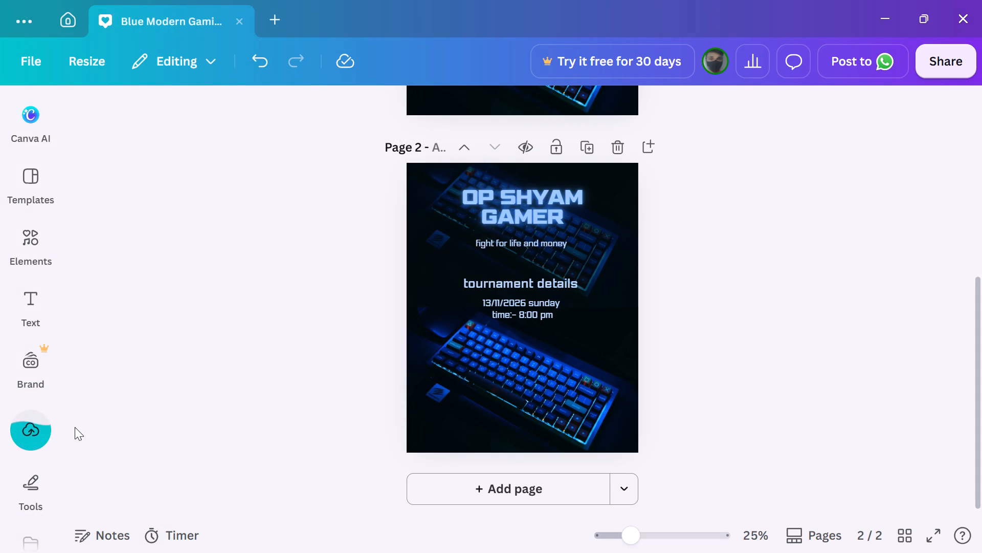
Add the uploaded anime character image to page 2 and shrink it slightly.
{"action": "left_click", "coordinate": [28, 432]}
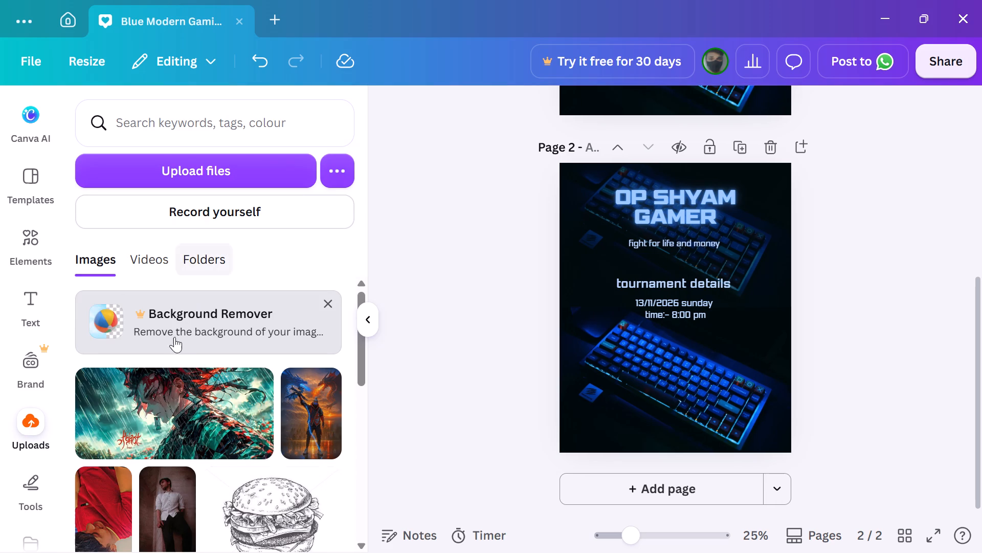
{"action": "left_click", "coordinate": [165, 401]}
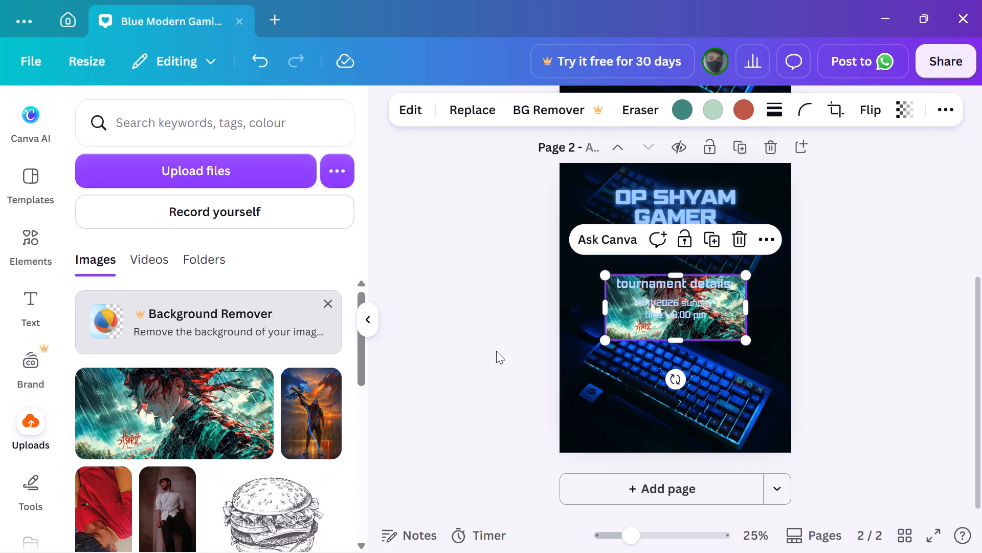
{"action": "left_click_drag", "start_coordinate": [747, 341], "coordinate": [716, 326]}
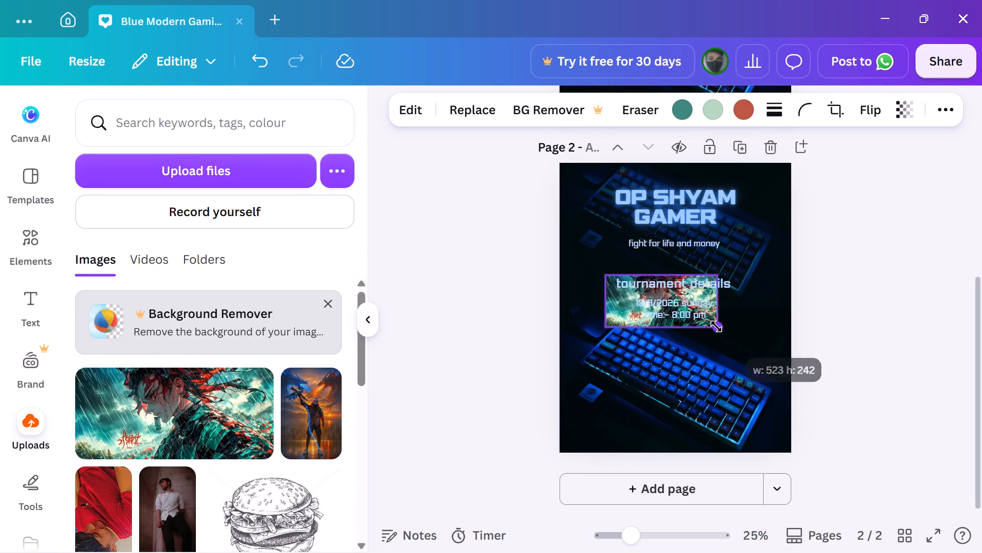
{"action": "left_click_drag", "start_coordinate": [716, 326], "coordinate": [753, 316]}
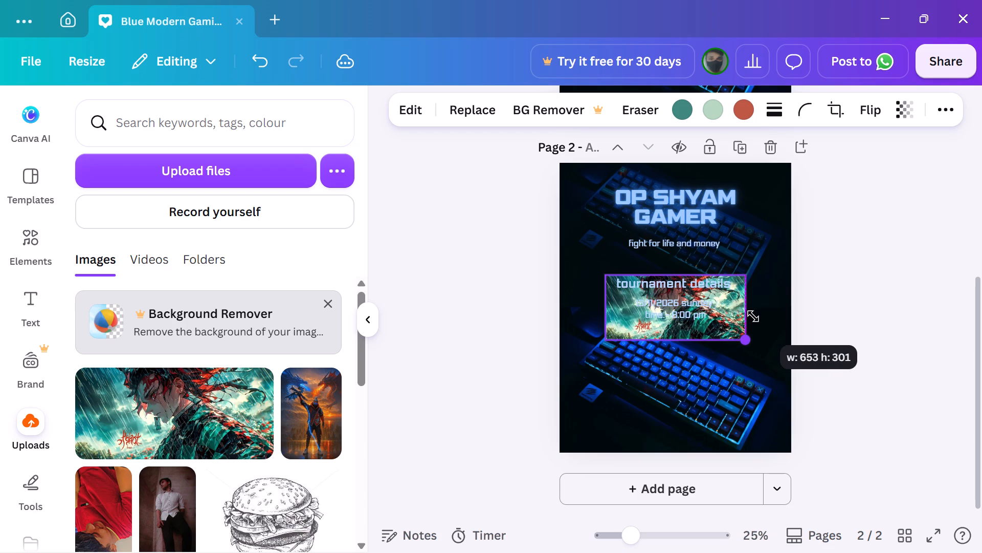
{"action": "left_click_drag", "start_coordinate": [753, 316], "coordinate": [753, 309]}
Move the anime image below the date and time text, centred horizontally over the lower keyboard photo.
{"action": "left_click", "coordinate": [719, 315]}
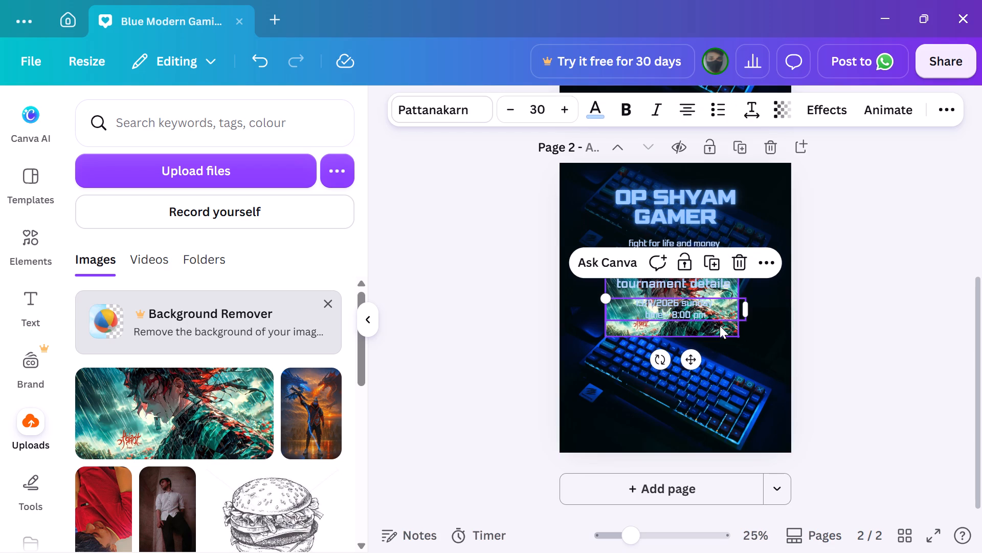
{"action": "left_click_drag", "start_coordinate": [721, 326], "coordinate": [724, 312]}
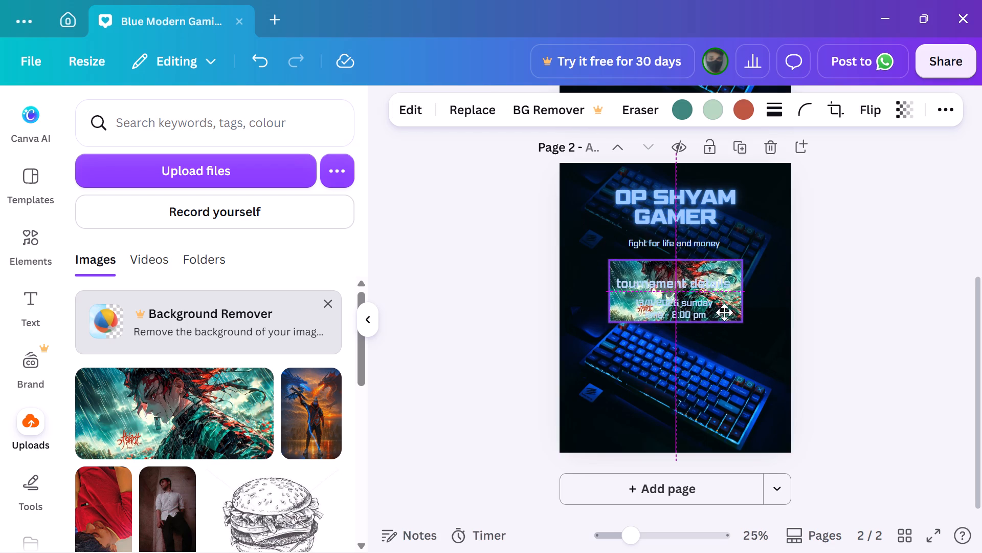
{"action": "left_click_drag", "start_coordinate": [724, 312], "coordinate": [725, 391]}
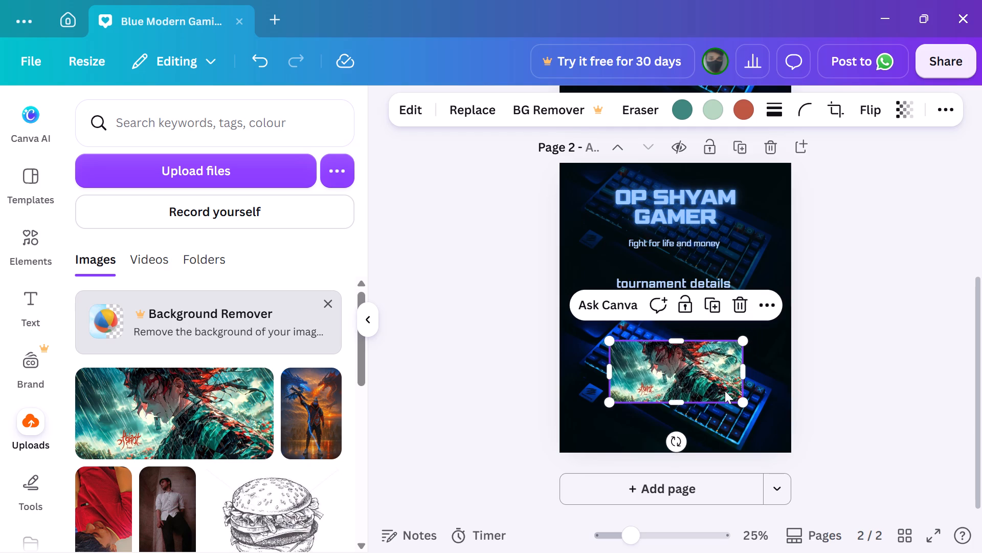
{"action": "left_click", "coordinate": [822, 367]}
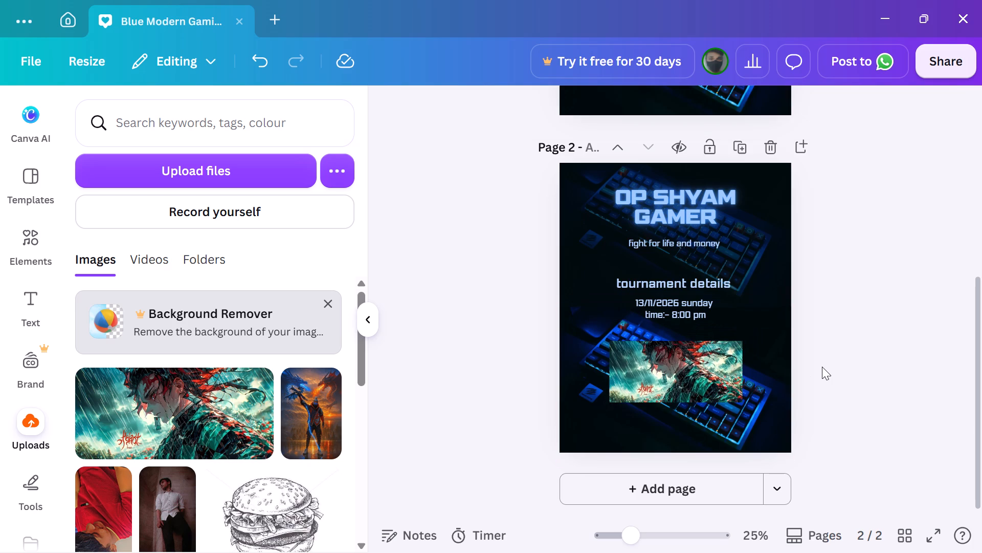
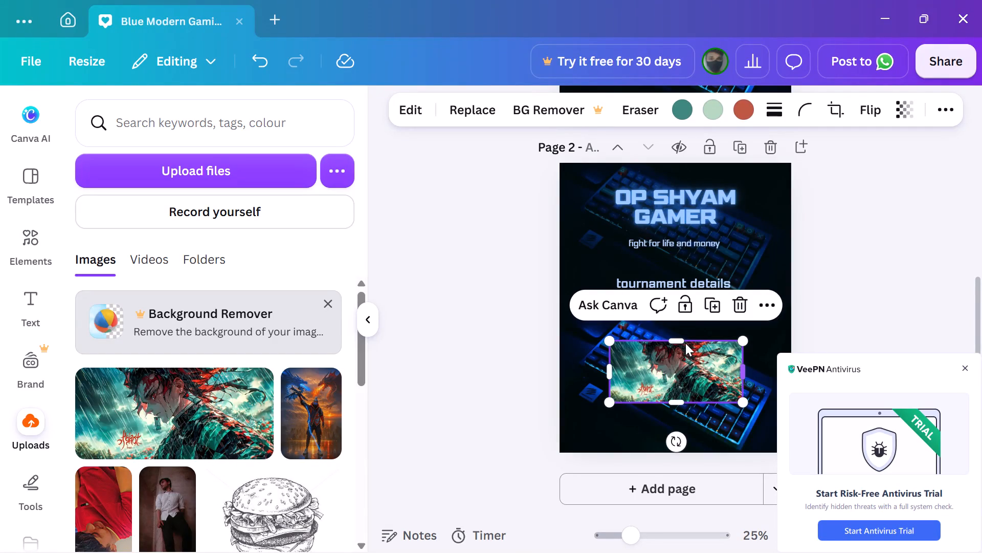
Stretch the anime image on page 2 taller, upward to just below the date and time text and downward over the keyboard.
{"action": "left_click_drag", "start_coordinate": [680, 340], "coordinate": [682, 327]}
{"action": "left_click", "coordinate": [682, 327]}
{"action": "left_click_drag", "start_coordinate": [677, 400], "coordinate": [677, 413]}
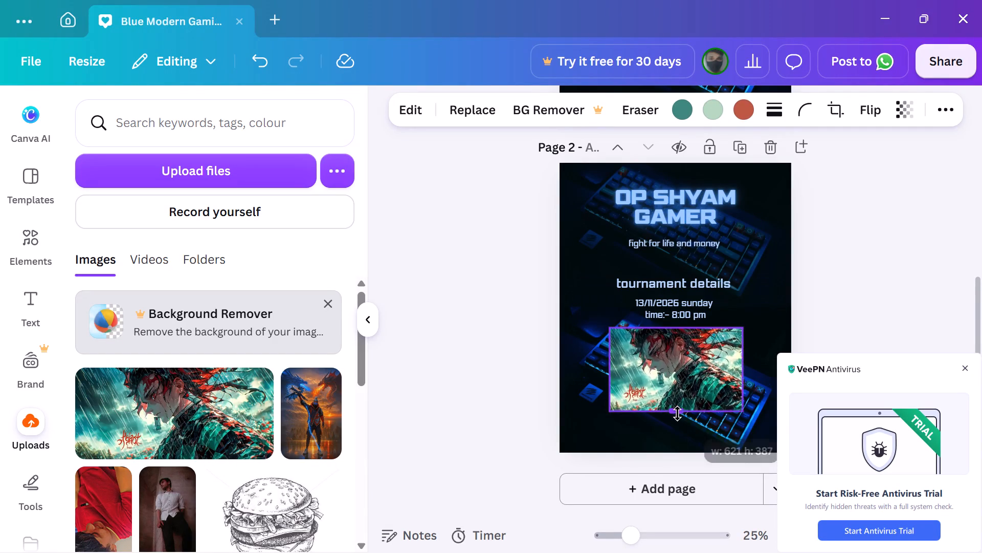
{"action": "left_click_drag", "start_coordinate": [677, 413], "coordinate": [681, 426]}
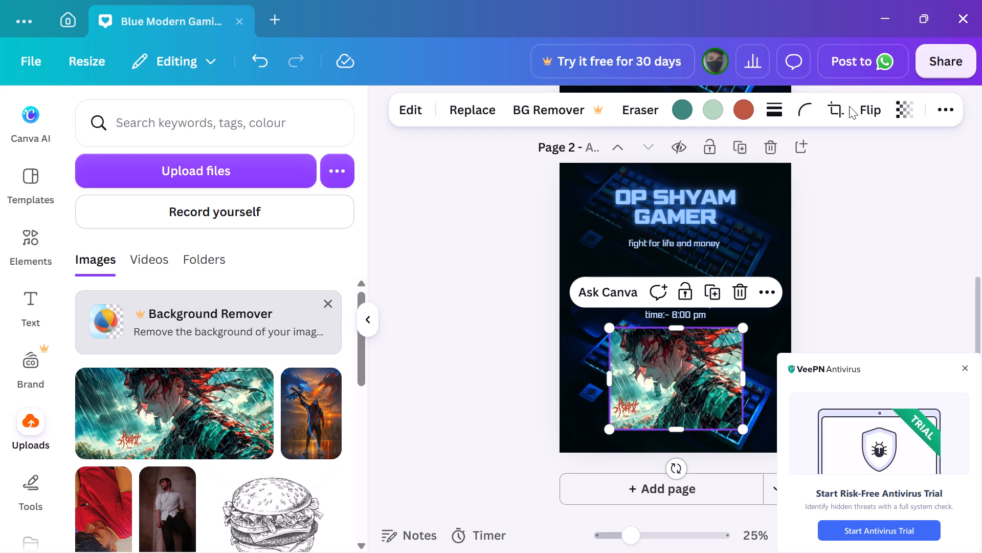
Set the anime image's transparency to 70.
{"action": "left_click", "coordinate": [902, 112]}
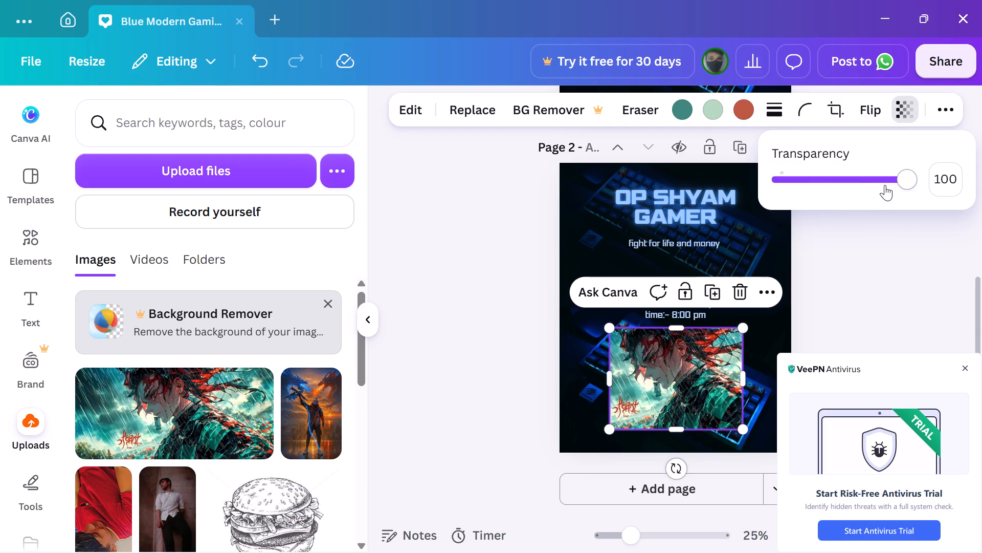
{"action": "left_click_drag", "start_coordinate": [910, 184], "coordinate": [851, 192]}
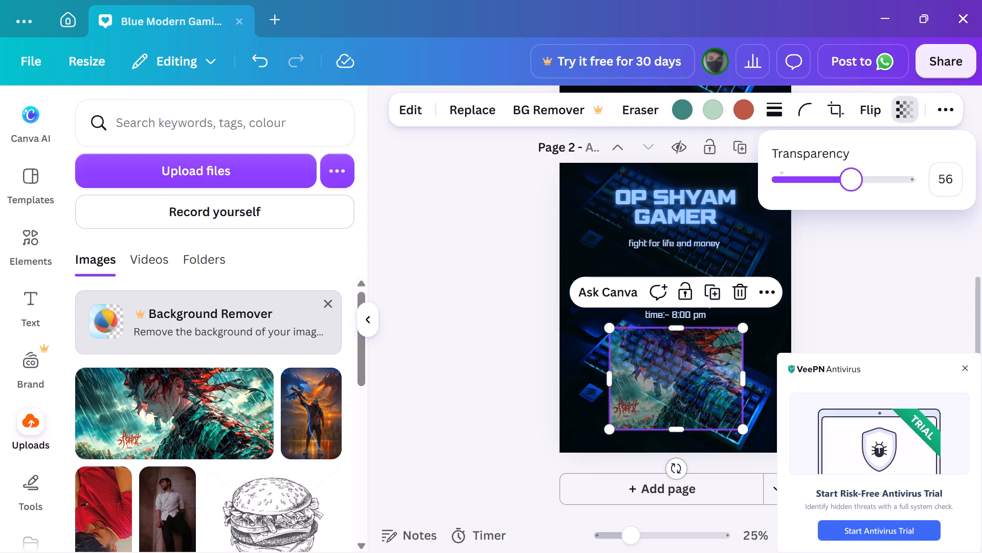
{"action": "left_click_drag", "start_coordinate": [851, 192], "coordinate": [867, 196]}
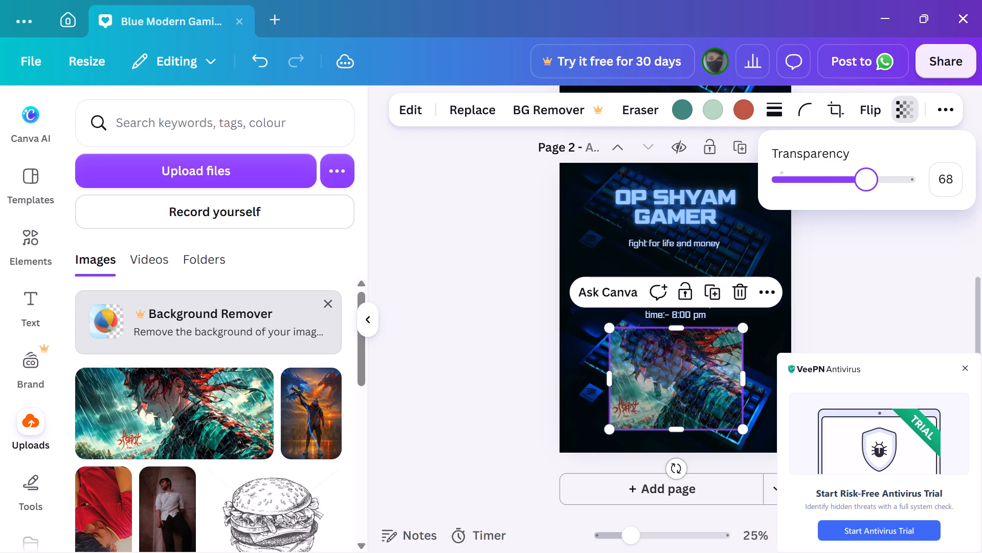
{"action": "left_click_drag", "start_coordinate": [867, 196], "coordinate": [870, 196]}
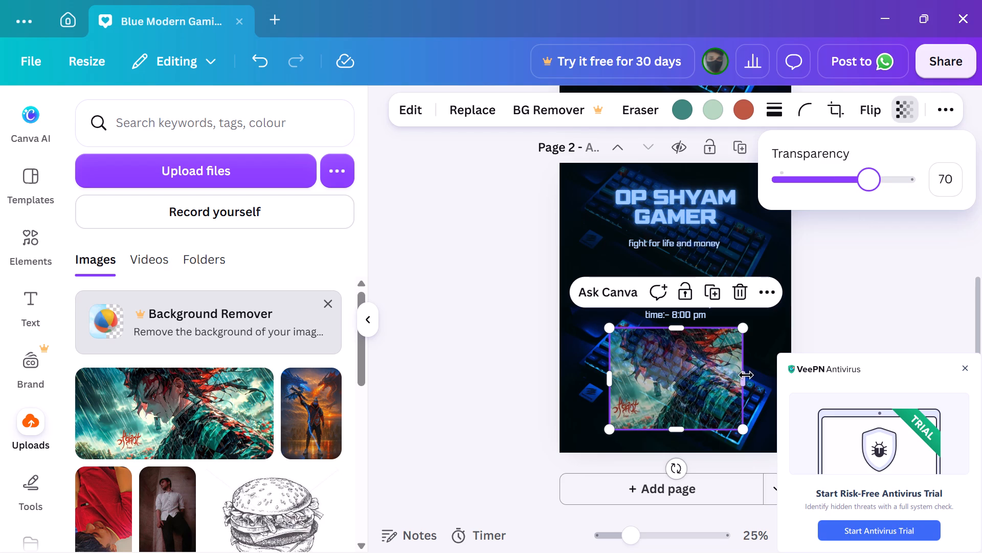
Enlarge the anime image to the full page width and position it across the bottom of page 2, directly beneath the time text.
{"action": "left_click_drag", "start_coordinate": [740, 375], "coordinate": [786, 385]}
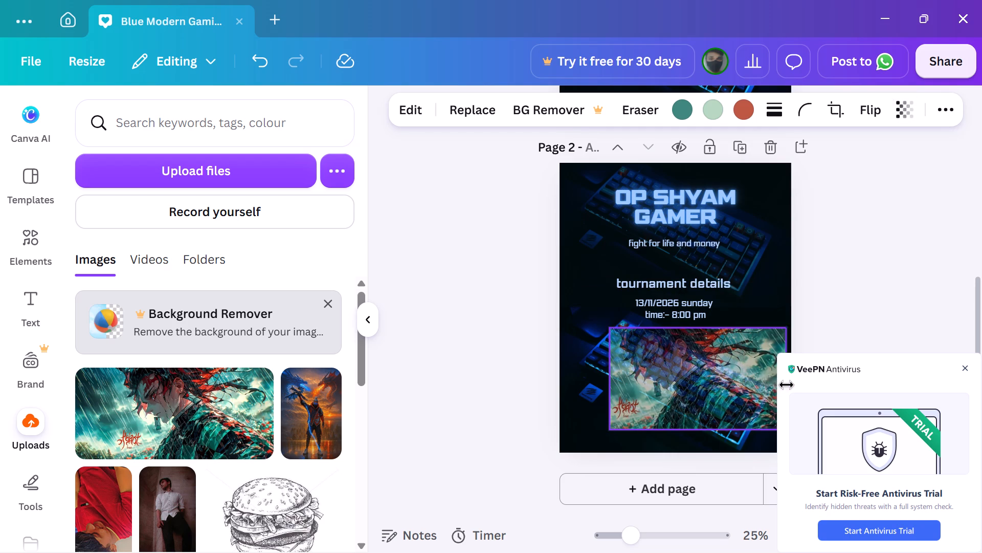
{"action": "left_click_drag", "start_coordinate": [786, 385], "coordinate": [787, 385]}
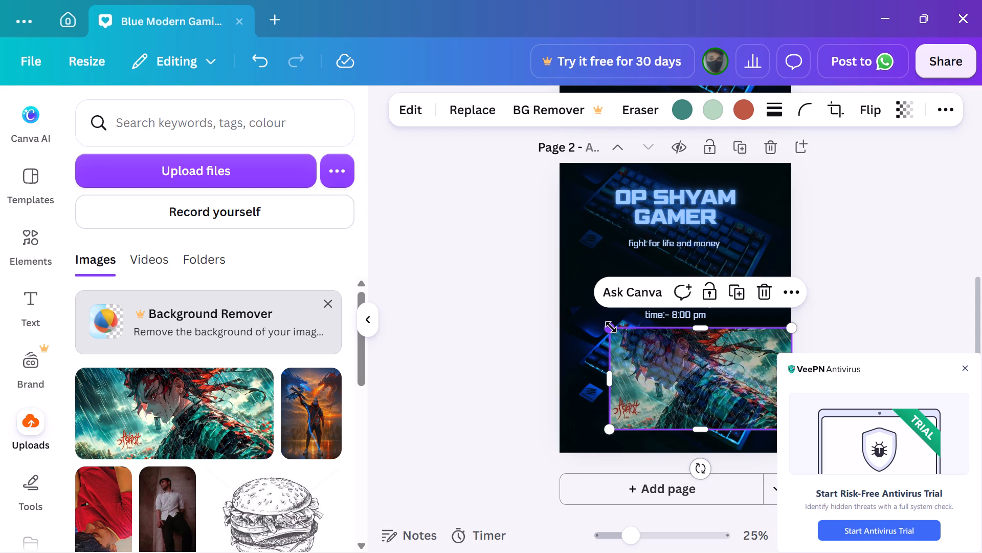
{"action": "left_click_drag", "start_coordinate": [611, 327], "coordinate": [582, 117]}
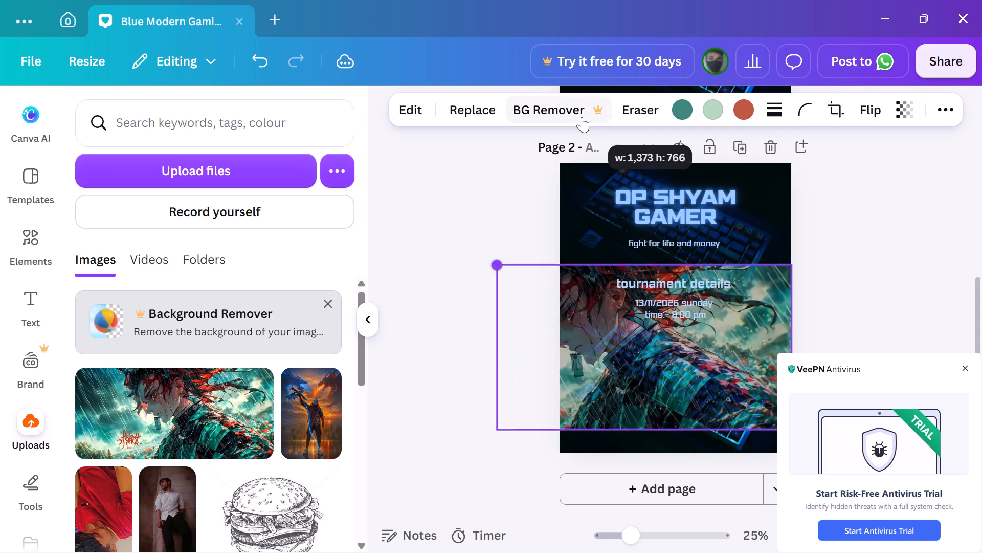
{"action": "left_click_drag", "start_coordinate": [582, 117], "coordinate": [606, 214]}
{"action": "left_click_drag", "start_coordinate": [664, 356], "coordinate": [661, 385]}
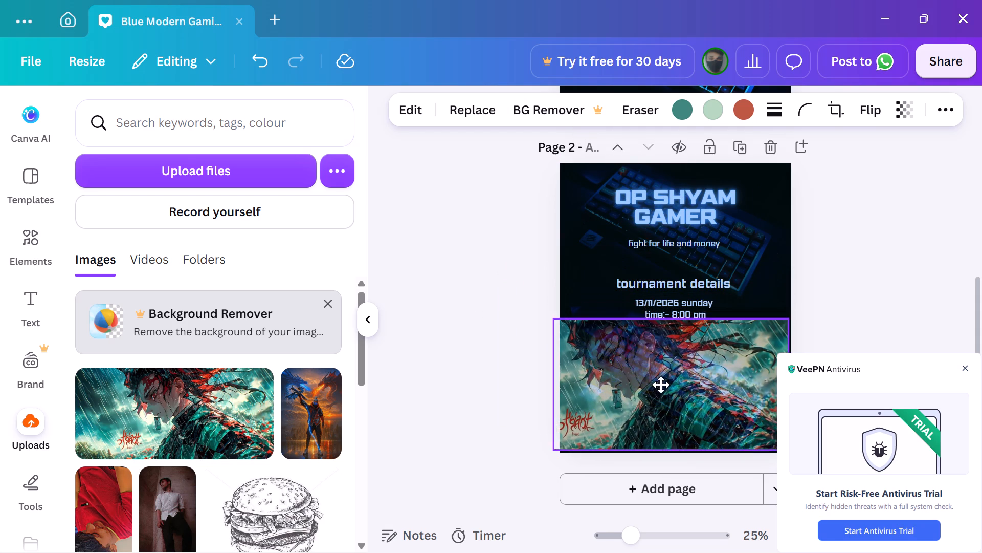
{"action": "left_click_drag", "start_coordinate": [661, 385], "coordinate": [660, 379]}
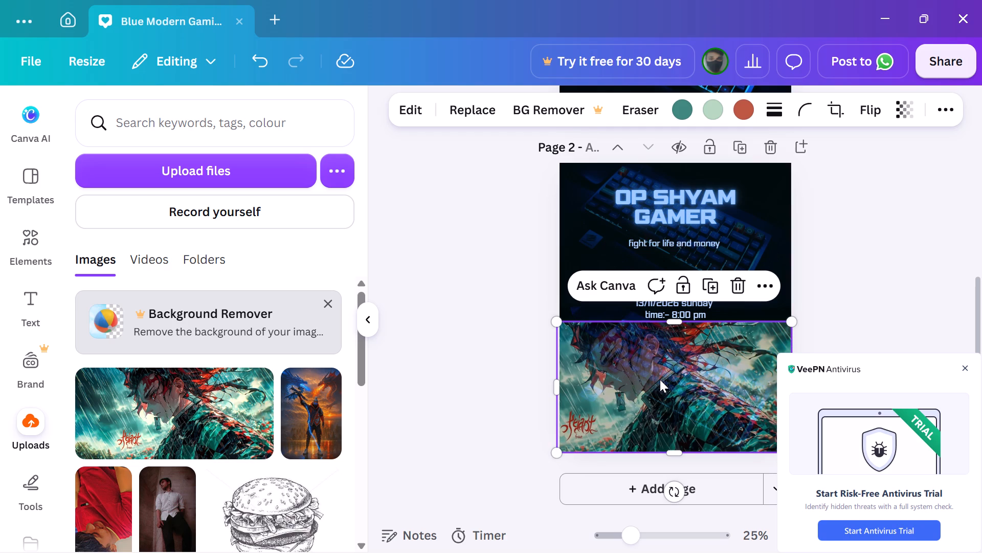
Set the anime image's transparency to 45 so the keyboard photo blends through it.
{"action": "left_click", "coordinate": [905, 111]}
{"action": "left_click_drag", "start_coordinate": [871, 182], "coordinate": [847, 185]}
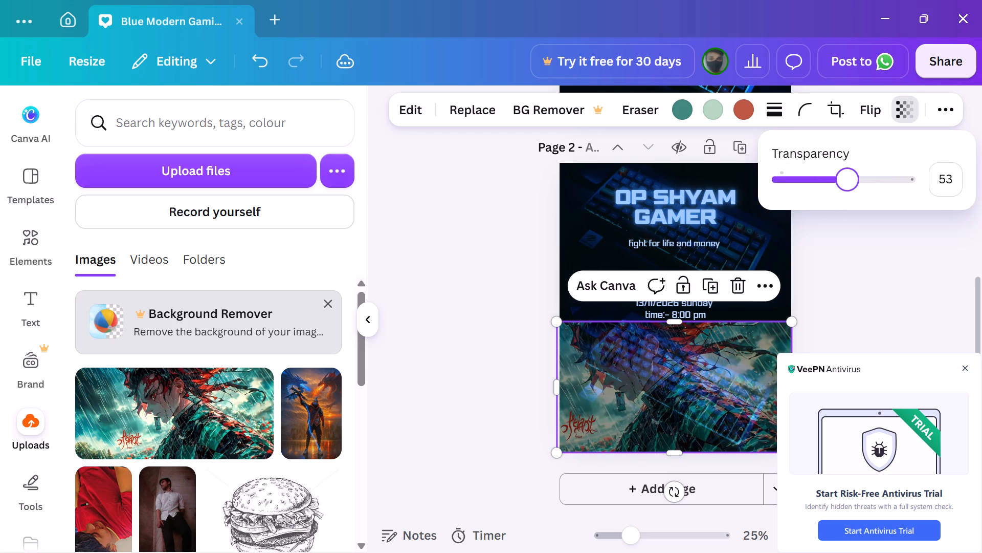
{"action": "left_click_drag", "start_coordinate": [847, 185], "coordinate": [837, 183]}
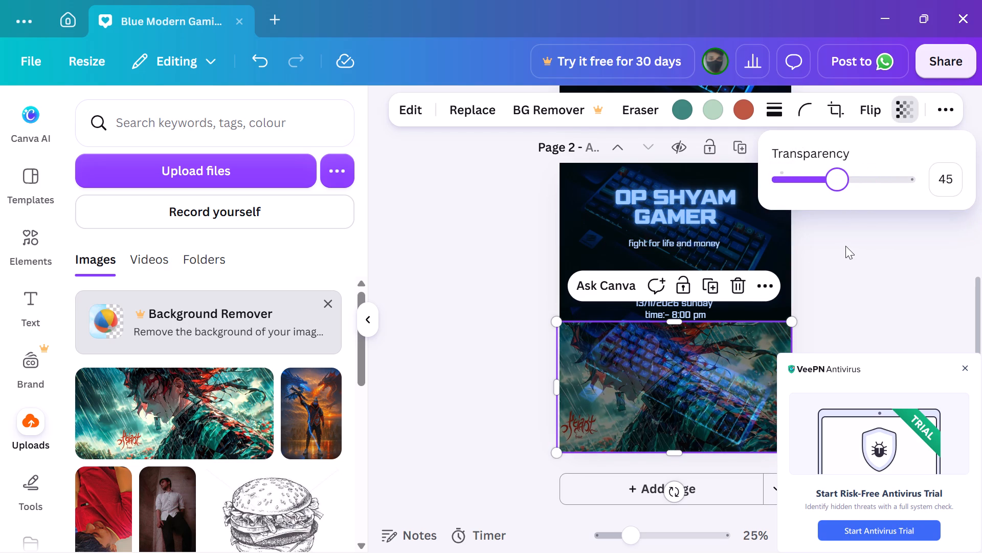
{"action": "left_click", "coordinate": [845, 246]}
Dismiss the VeePN Antivirus trial pop-up covering part of the page.
{"action": "left_click", "coordinate": [964, 367]}
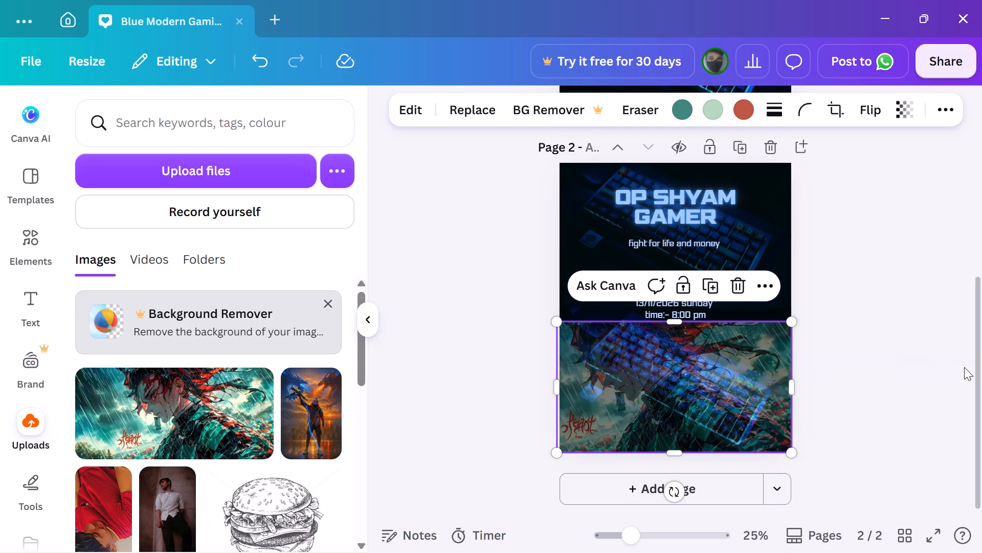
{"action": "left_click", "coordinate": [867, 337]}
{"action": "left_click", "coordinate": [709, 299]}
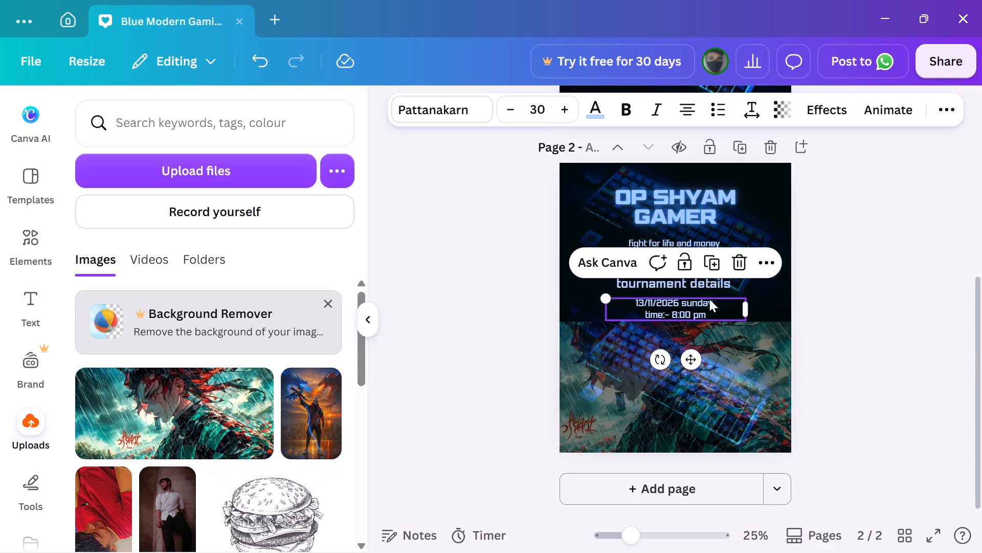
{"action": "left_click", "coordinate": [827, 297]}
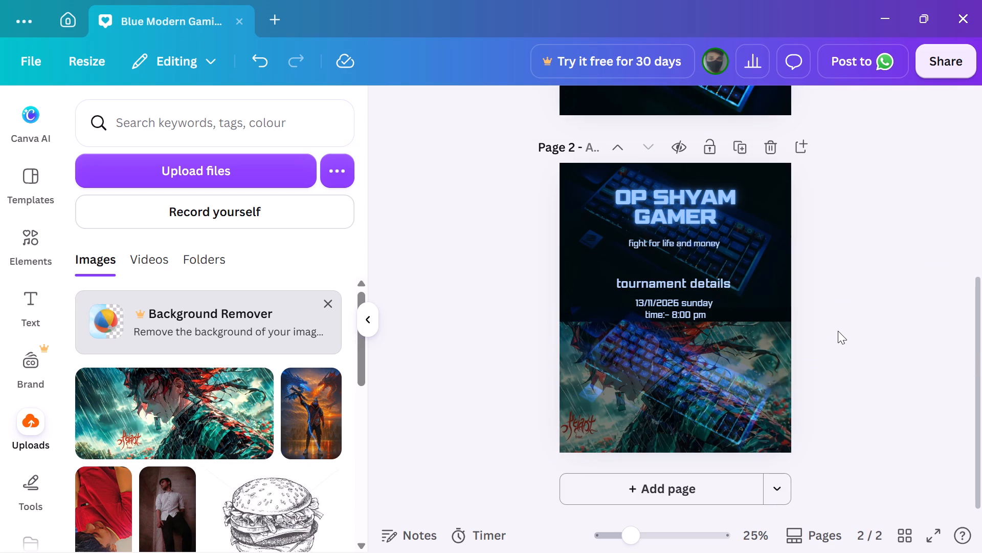